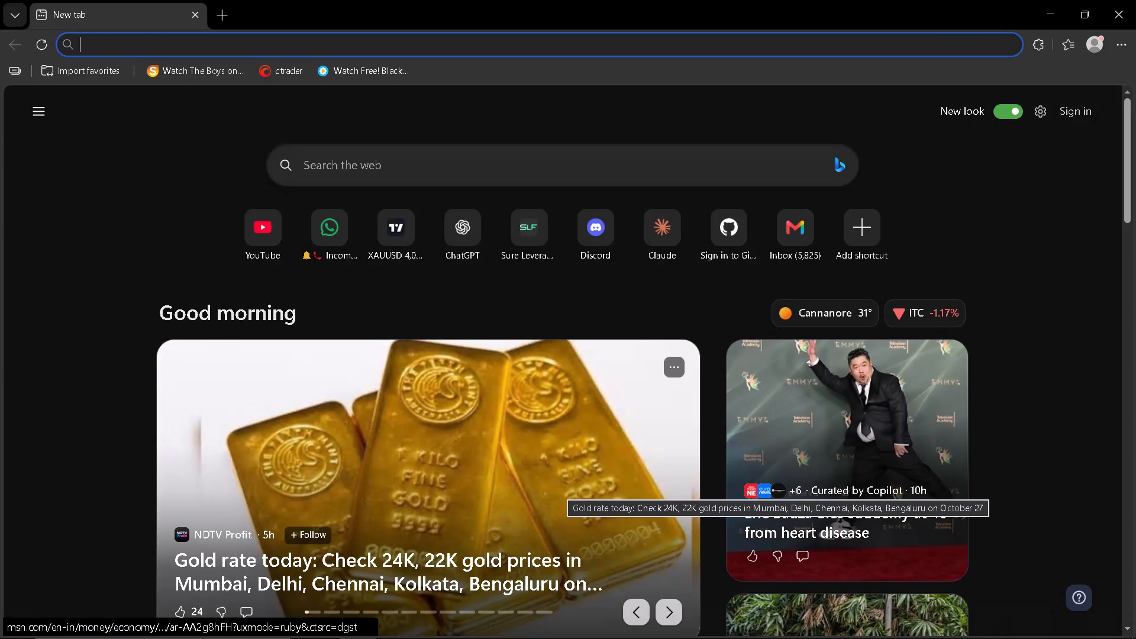
Open the saved TradingView chart from the browsing suggestions for "tr".
key("t")
key("r")
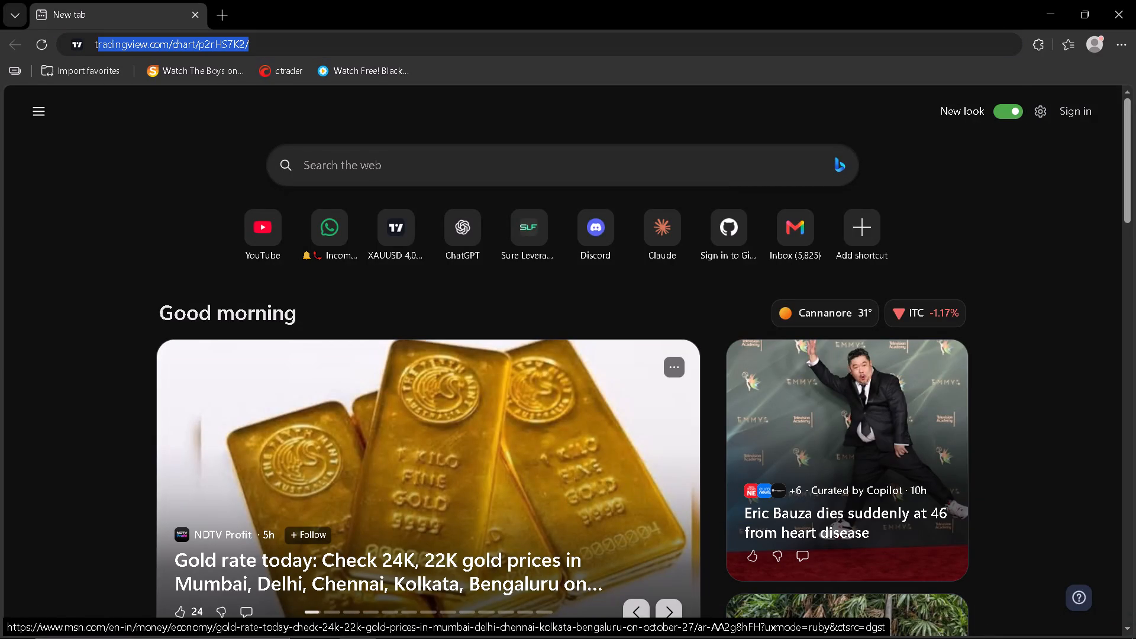
left_click(354, 63)
Open the bookmarked ctrader site in a new tab.
left_click(227, 20)
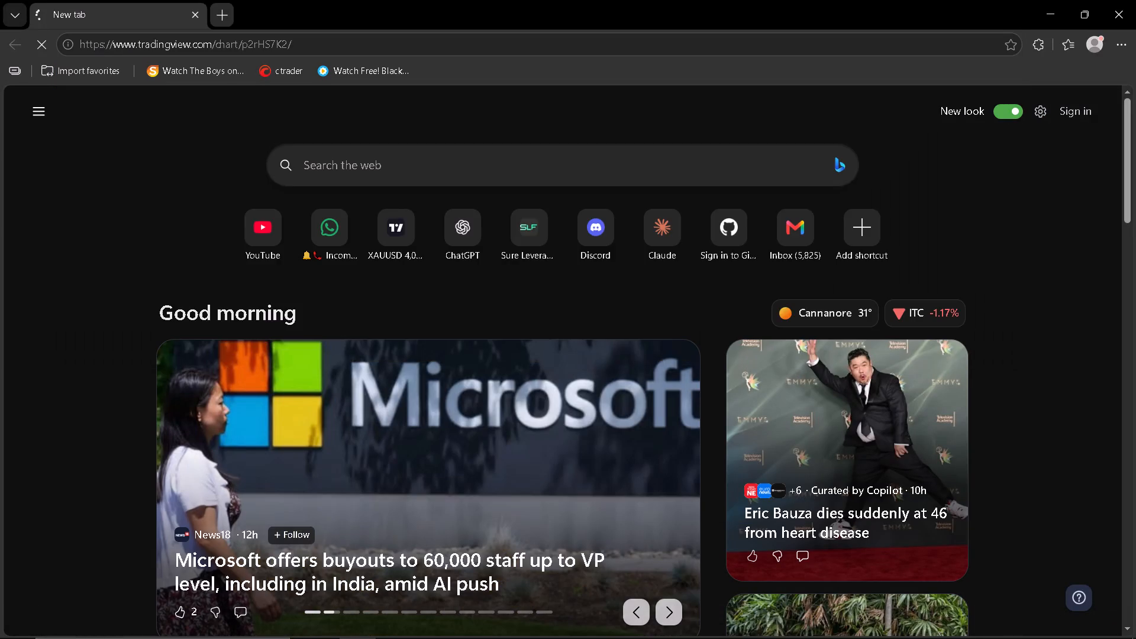
left_click(275, 76)
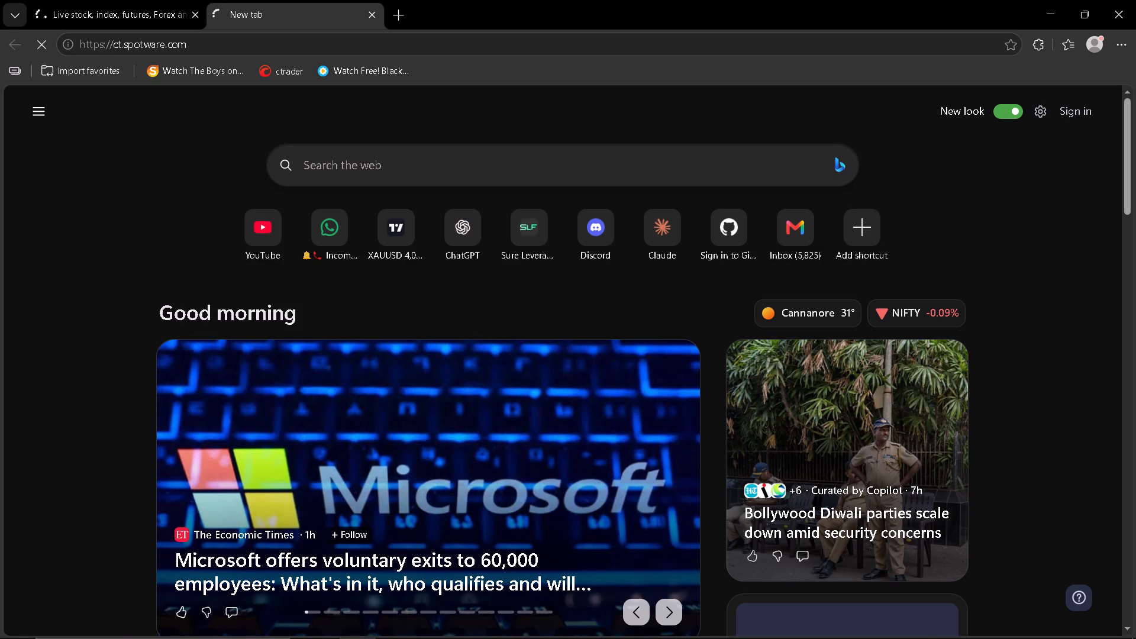
Open YouTube in another new tab.
left_click(407, 12)
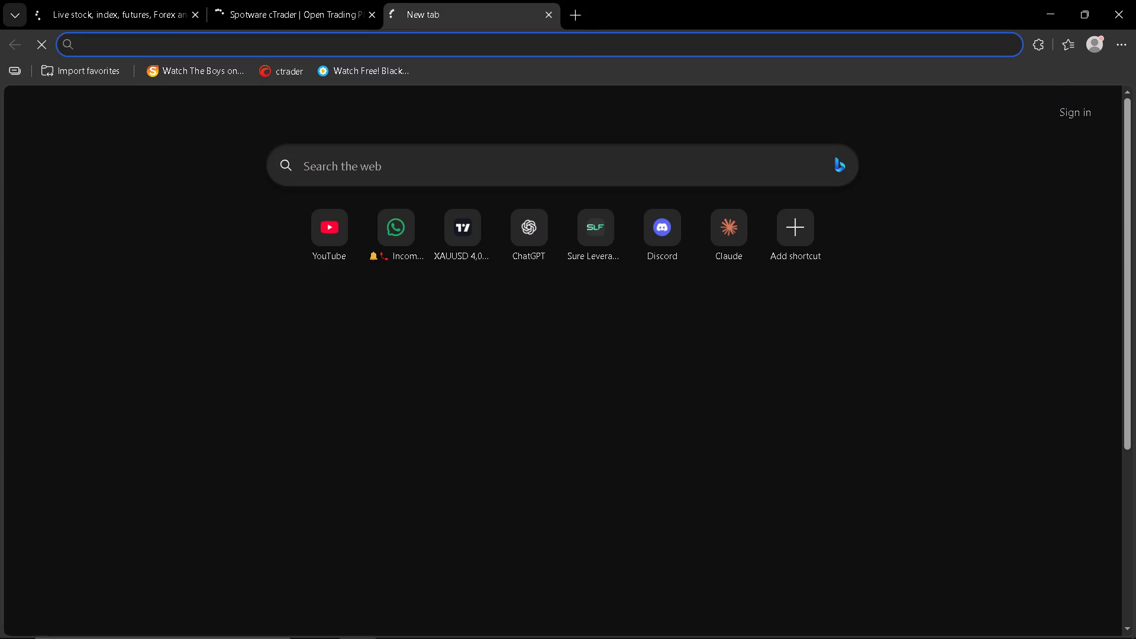
type("you")
left_click(377, 83)
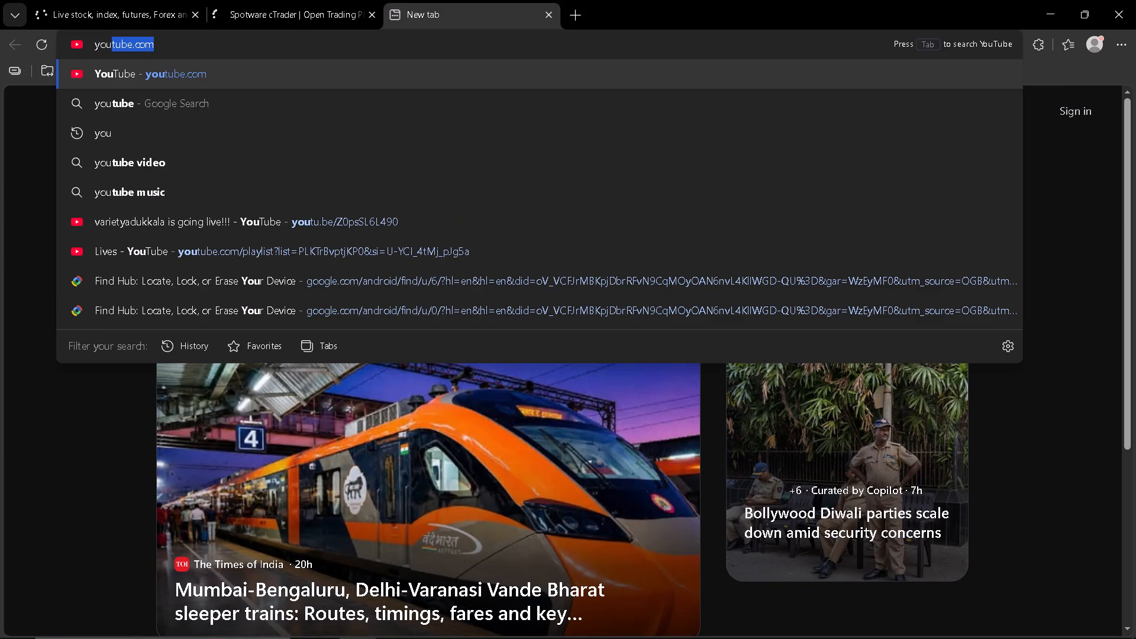
Open Google's Find Hub device locator page in another new tab, using the first Find Hub suggestion for "fi".
left_click(575, 14)
key("f")
key("i")
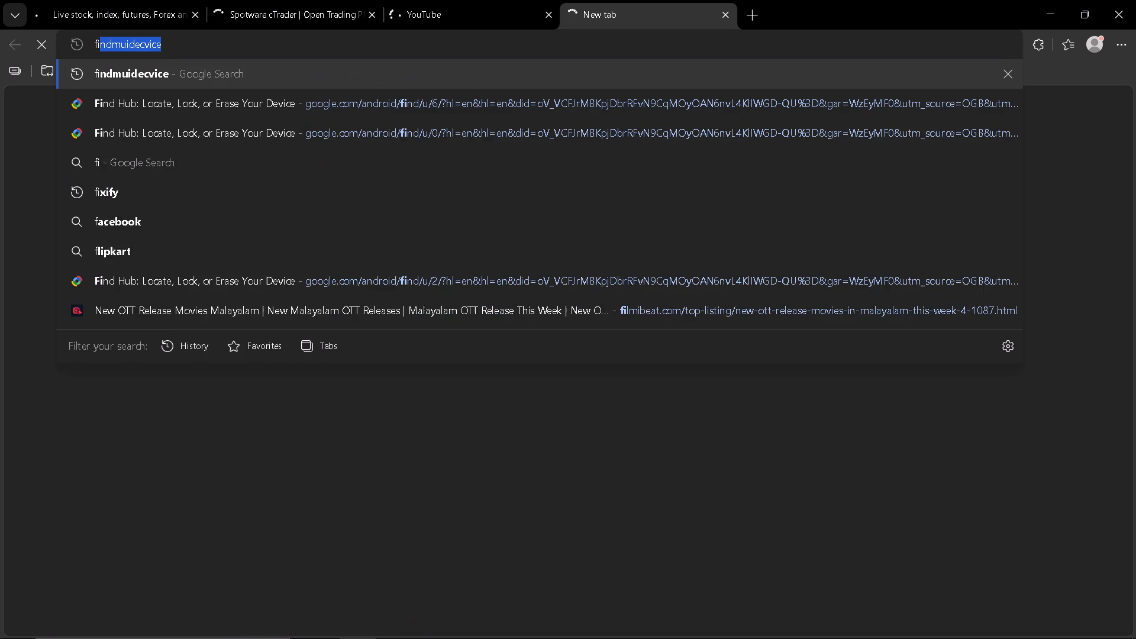
left_click(335, 112)
Return to the TradingView chart and examine the most recent XAUUSD candles from 22 to 27 October up close.
left_click(160, 0)
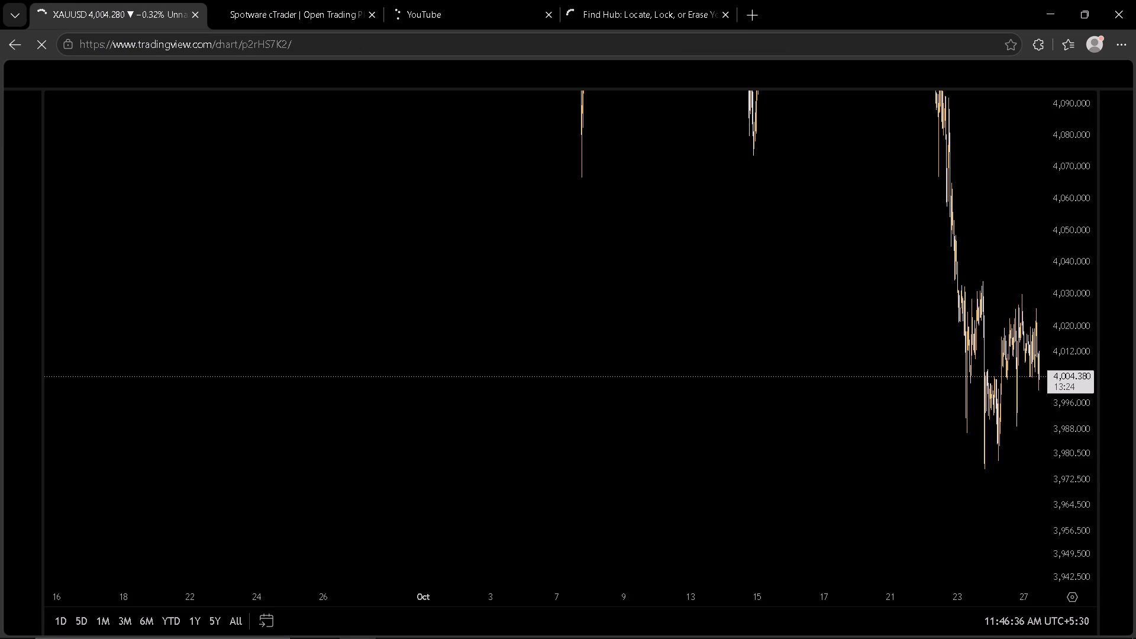
left_click_drag(607, 247, 285, 248)
scroll(338, 250, "up", 5)
scroll(664, 306, "up", 10)
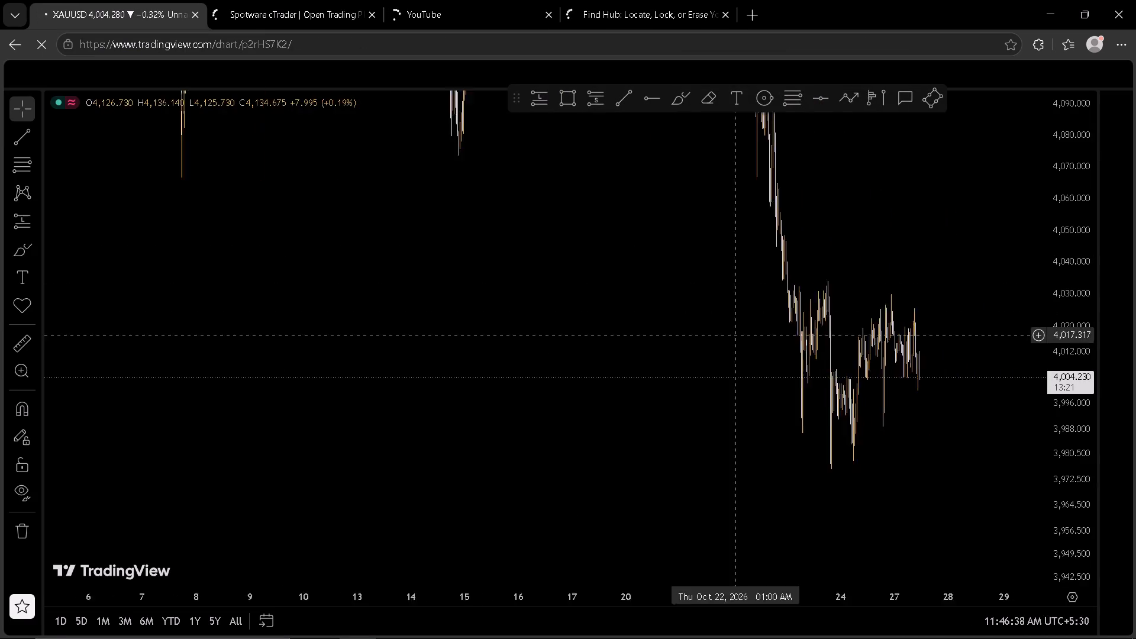
scroll(746, 345, "up", 2)
left_click_drag(828, 272, 838, 242)
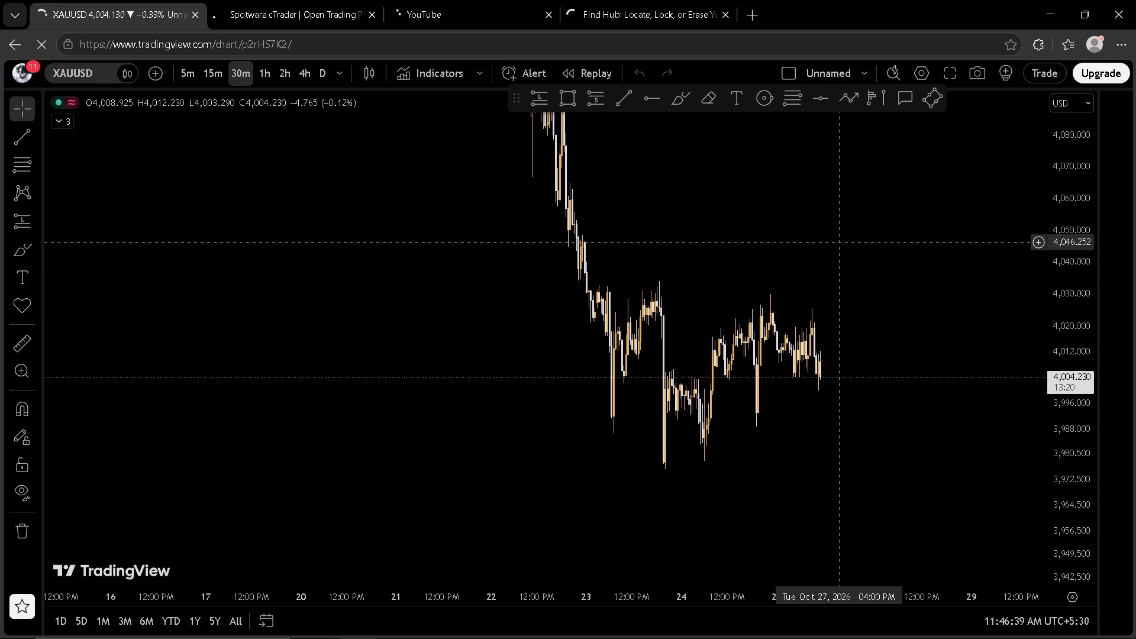
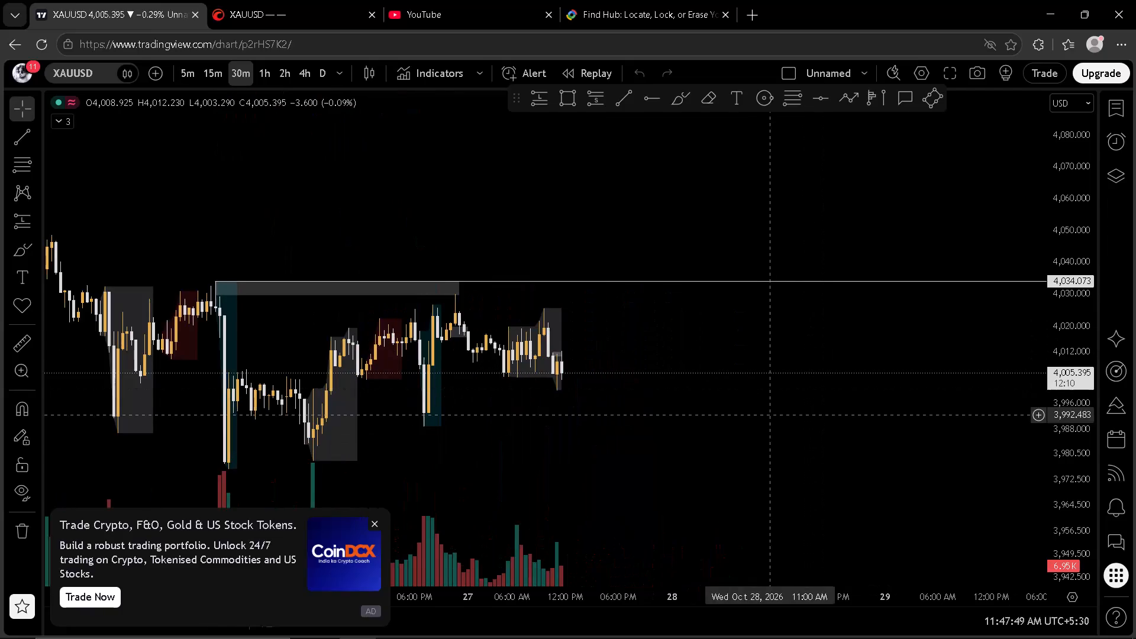
Draw a thin rotated rectangle under the rising swing lows, from about 3,972.6 below the sharp low to about 4,005 at the latest candles.
scroll(1071, 297, "up", 2)
left_click_drag(882, 311, 811, 347)
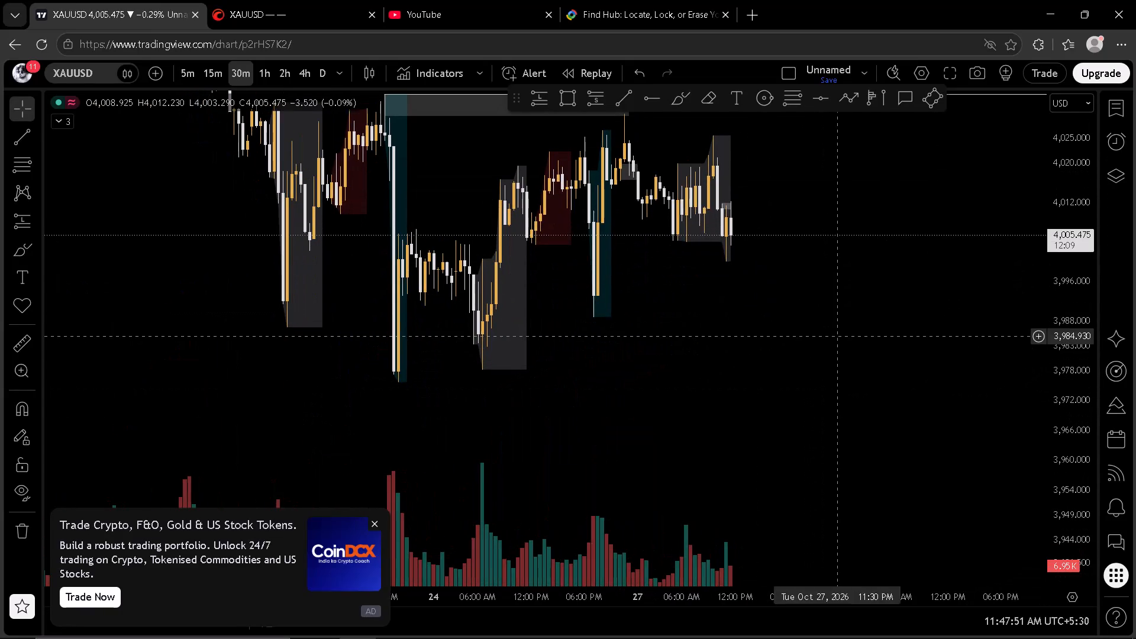
left_click(937, 109)
left_click(373, 409)
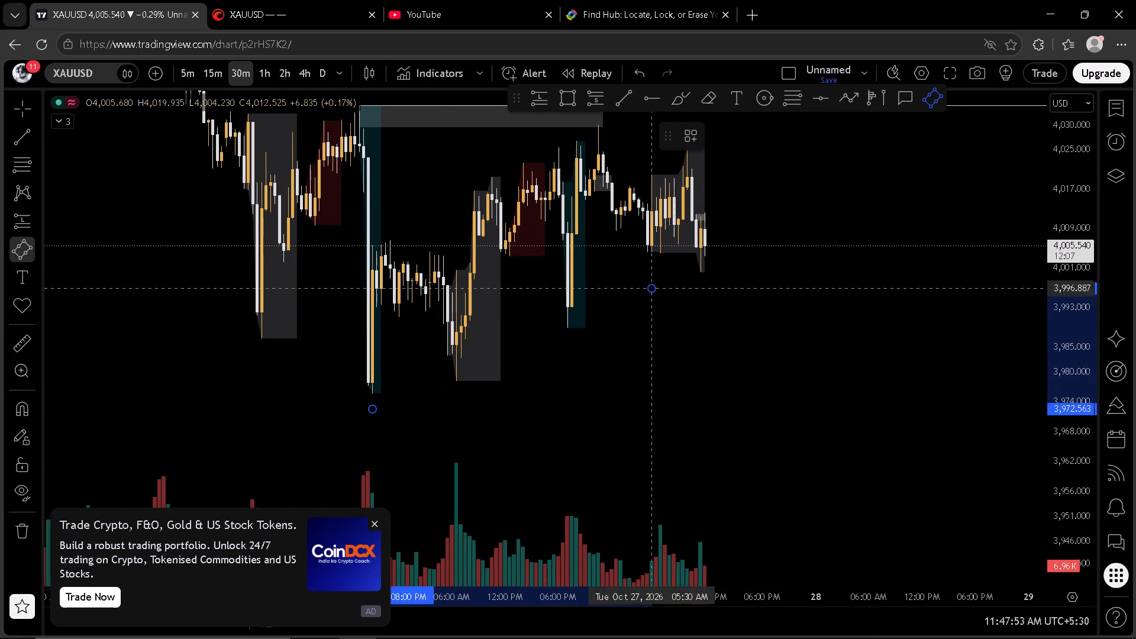
left_click(720, 243)
left_click(726, 251)
left_click(770, 200)
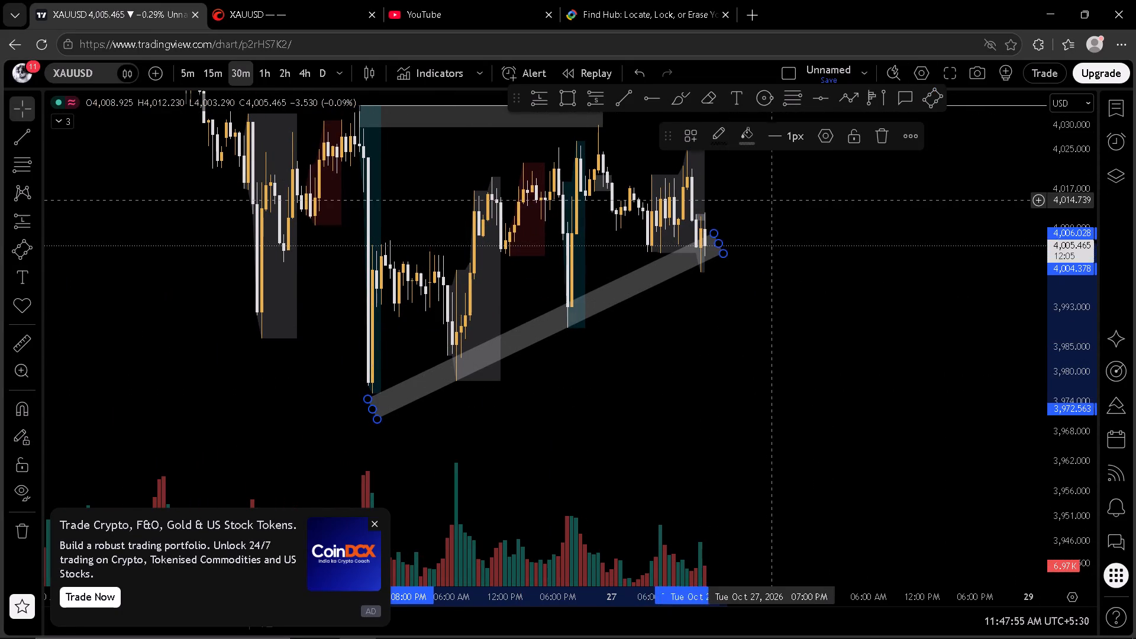
Switch the XAUUSD chart to the 5-minute timeframe and inspect the latest candles where price meets the rising support band.
left_click_drag(765, 211, 728, 251)
left_click(201, 79)
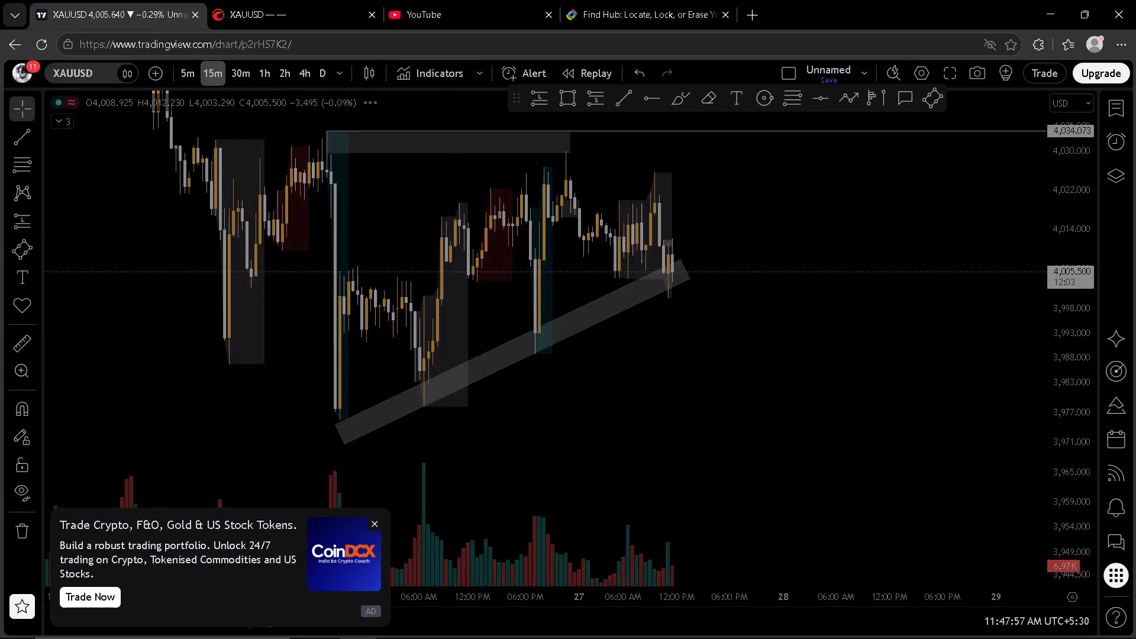
left_click(187, 73)
scroll(932, 227, "up", 3)
left_click_drag(952, 232, 970, 283)
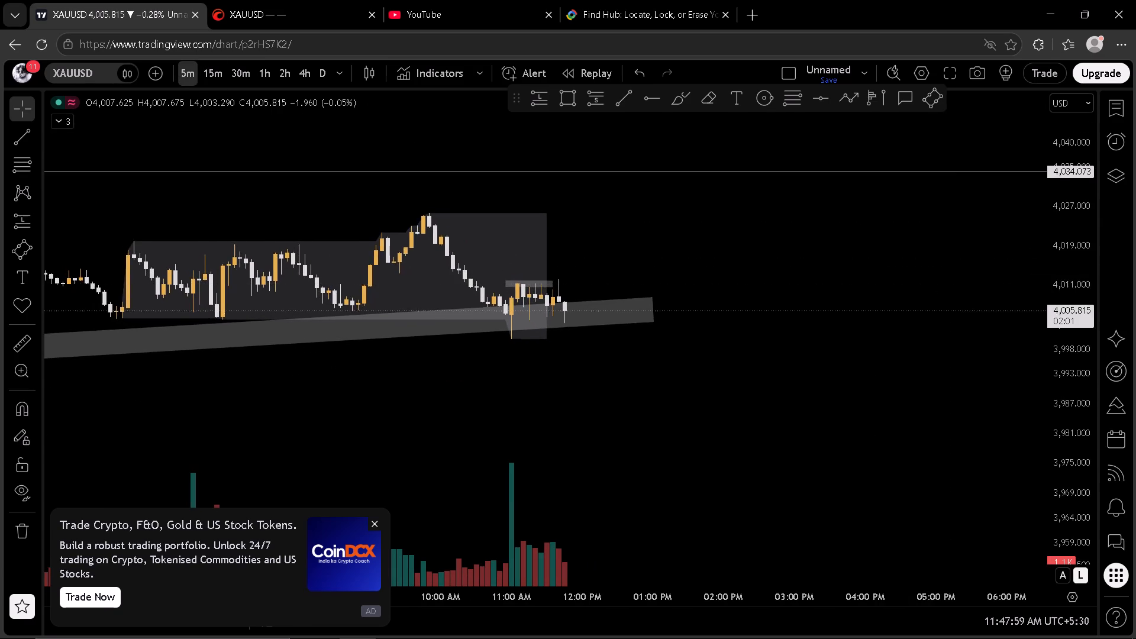
scroll(1073, 308, "up", 4)
left_click_drag(958, 253, 963, 263)
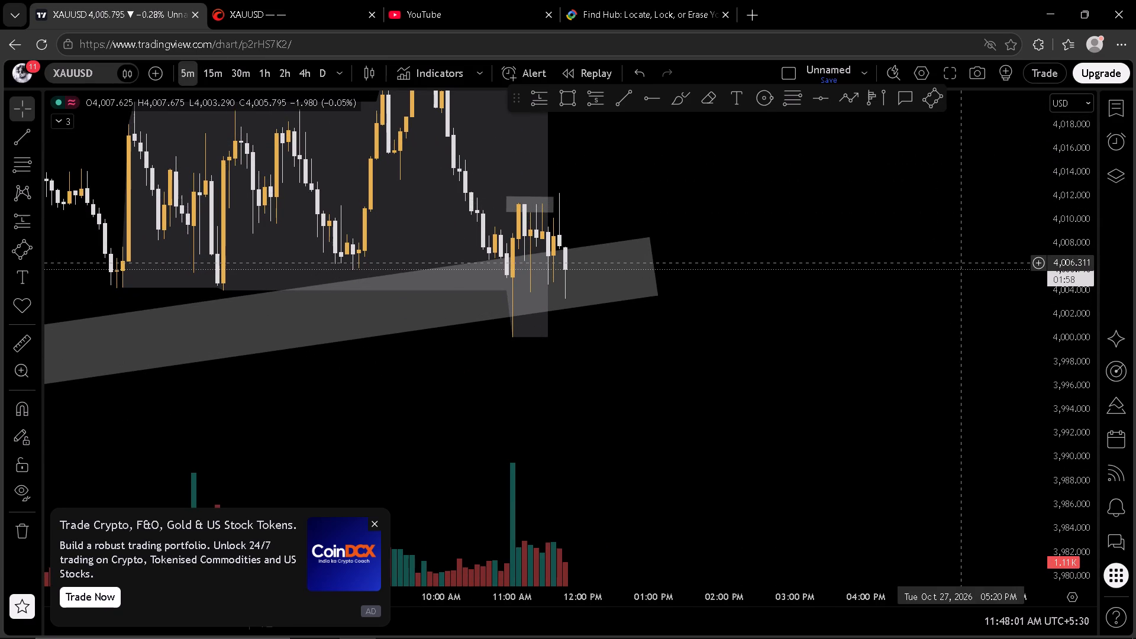
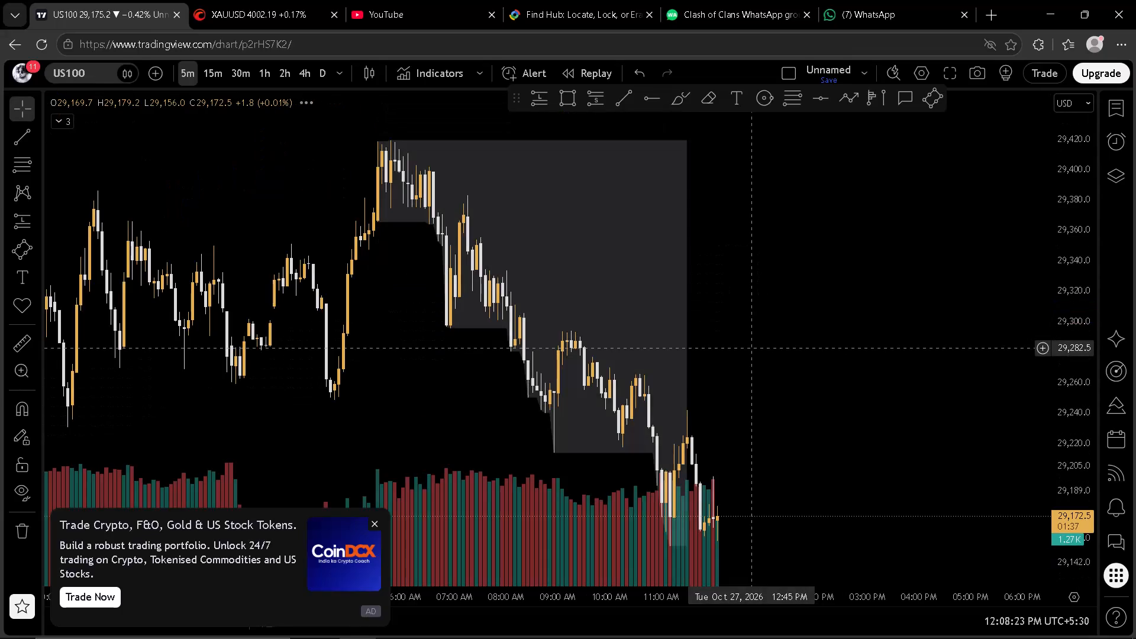
Switch the US100 chart to the daily timeframe and inspect the latest candles.
left_click_drag(823, 406, 818, 237)
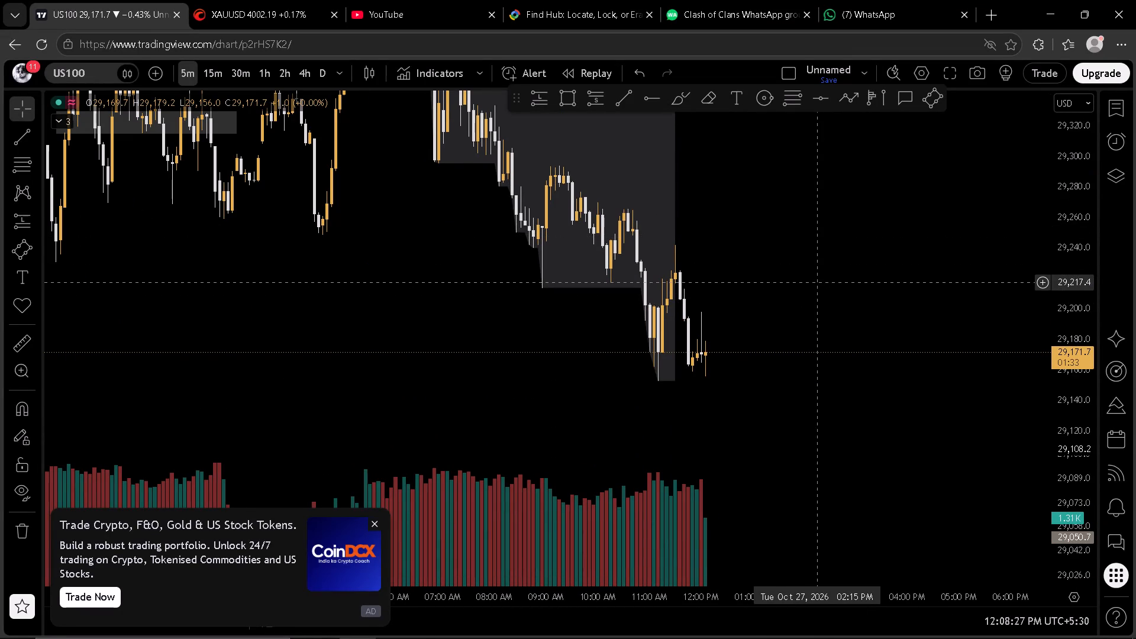
scroll(839, 282, "down", 5)
scroll(860, 286, "up", 2)
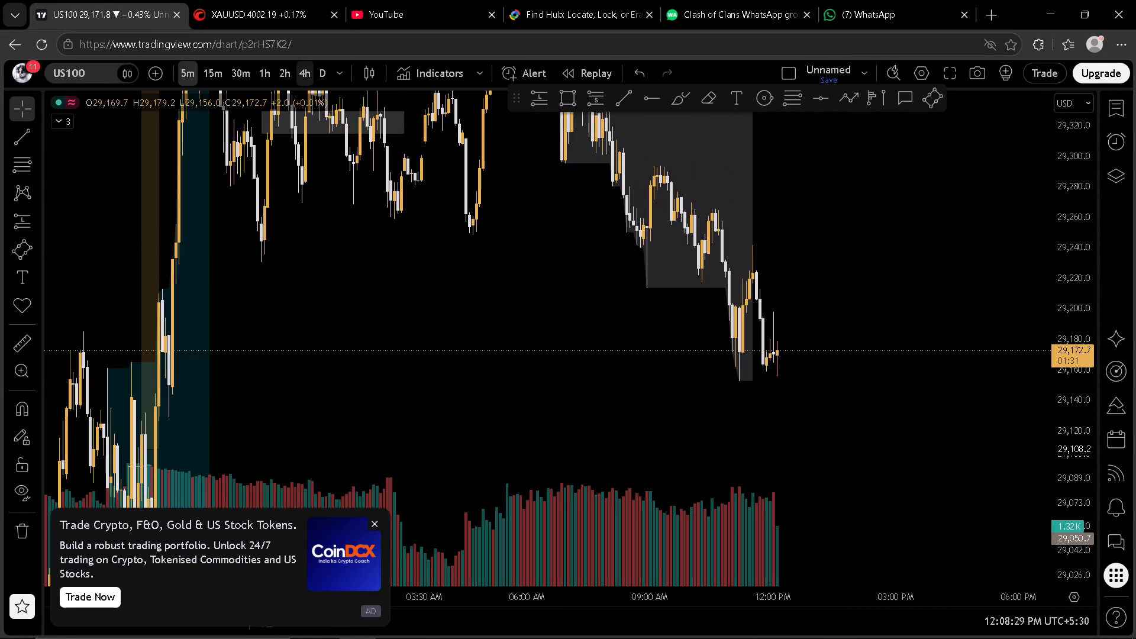
left_click(315, 67)
scroll(672, 294, "up", 12)
scroll(1089, 262, "down", 3)
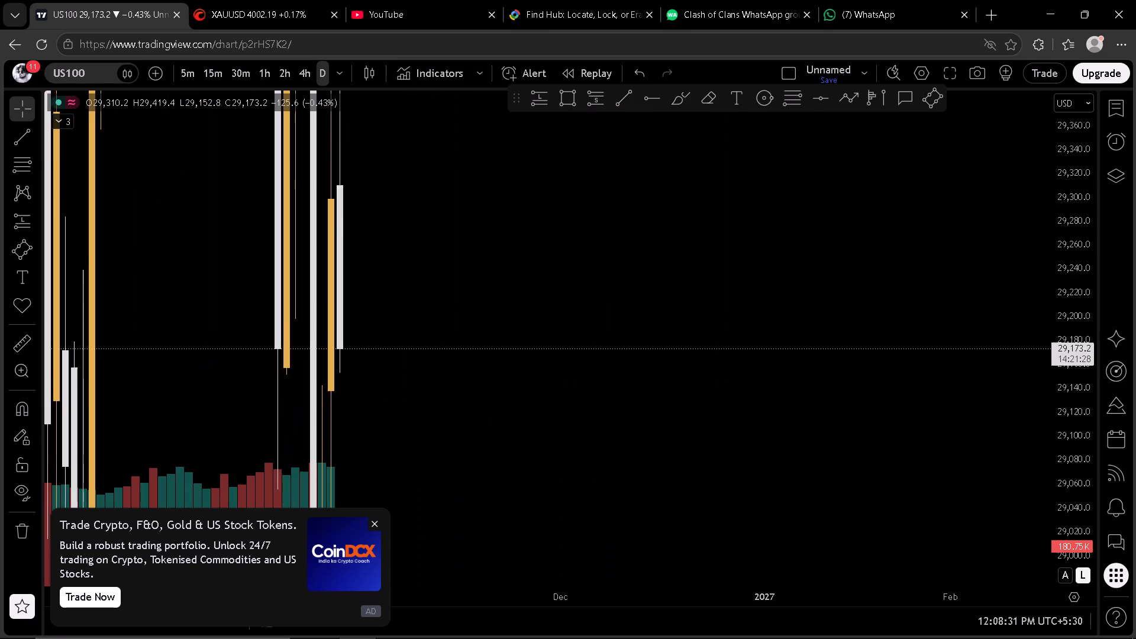
scroll(1098, 258, "down", 6)
left_click_drag(590, 293, 724, 251)
Expand the US100 chart's indicator legend so all applied indicators are listed.
left_click(64, 114)
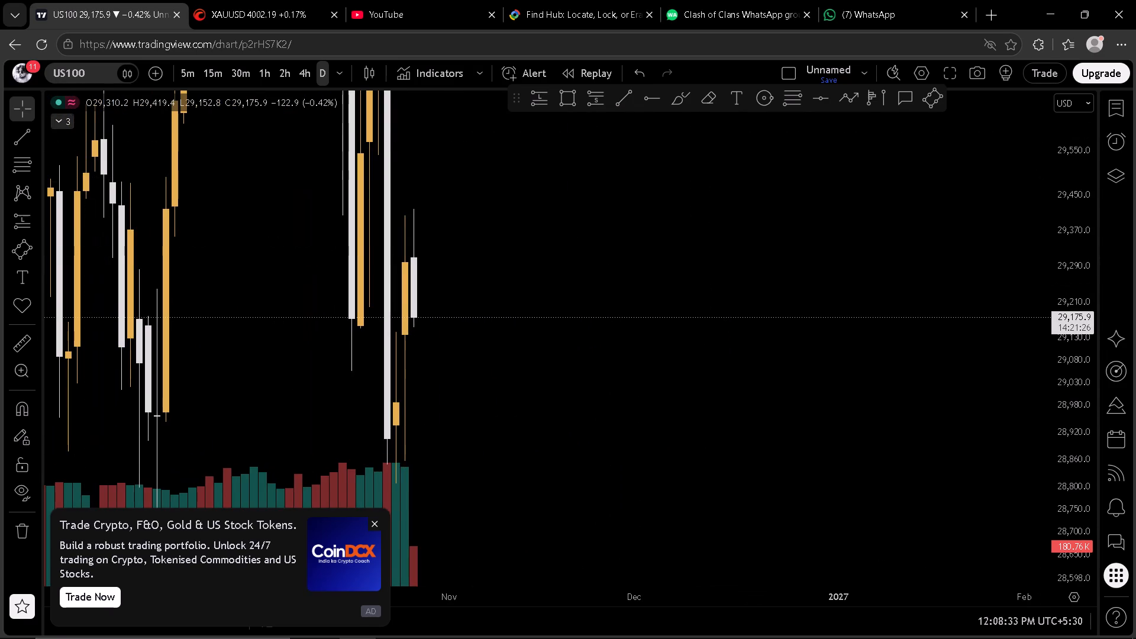
left_click(66, 175)
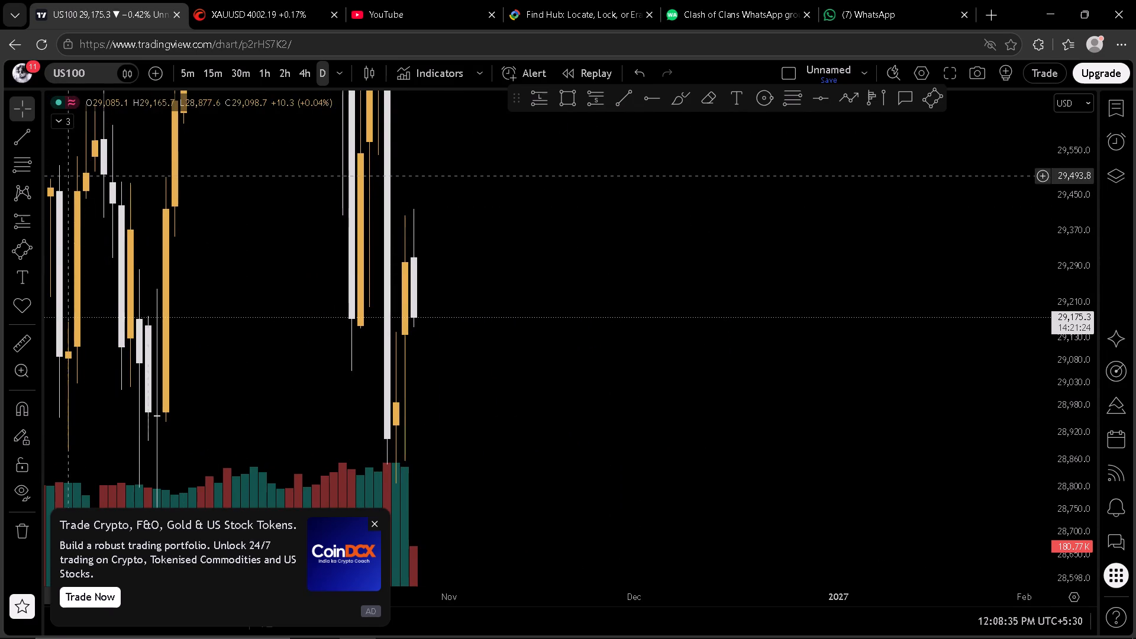
left_click(72, 121)
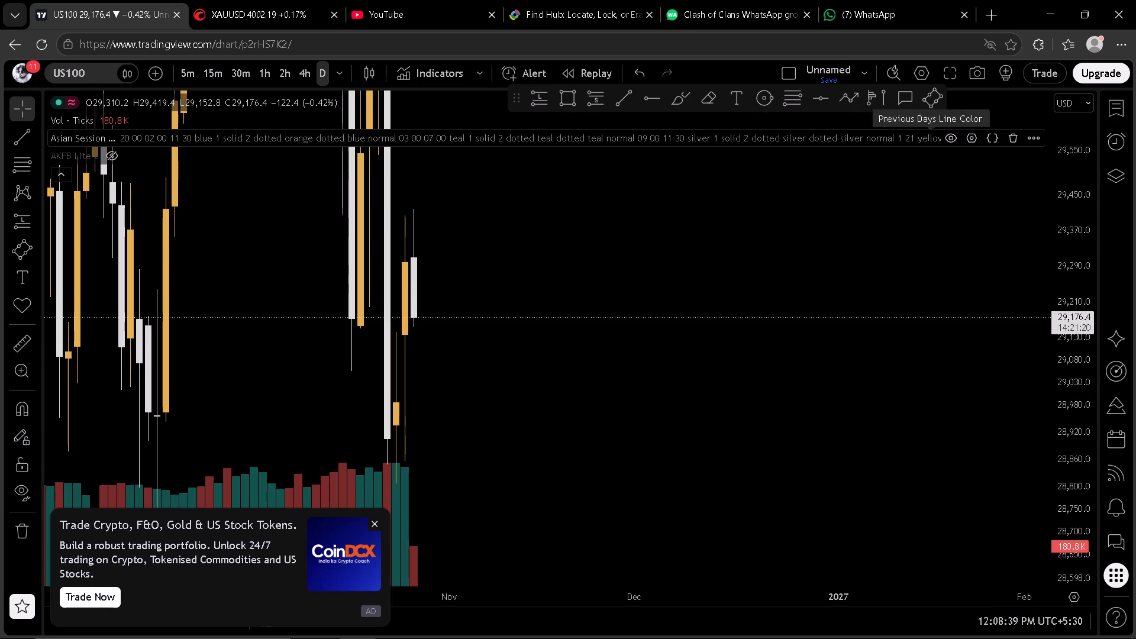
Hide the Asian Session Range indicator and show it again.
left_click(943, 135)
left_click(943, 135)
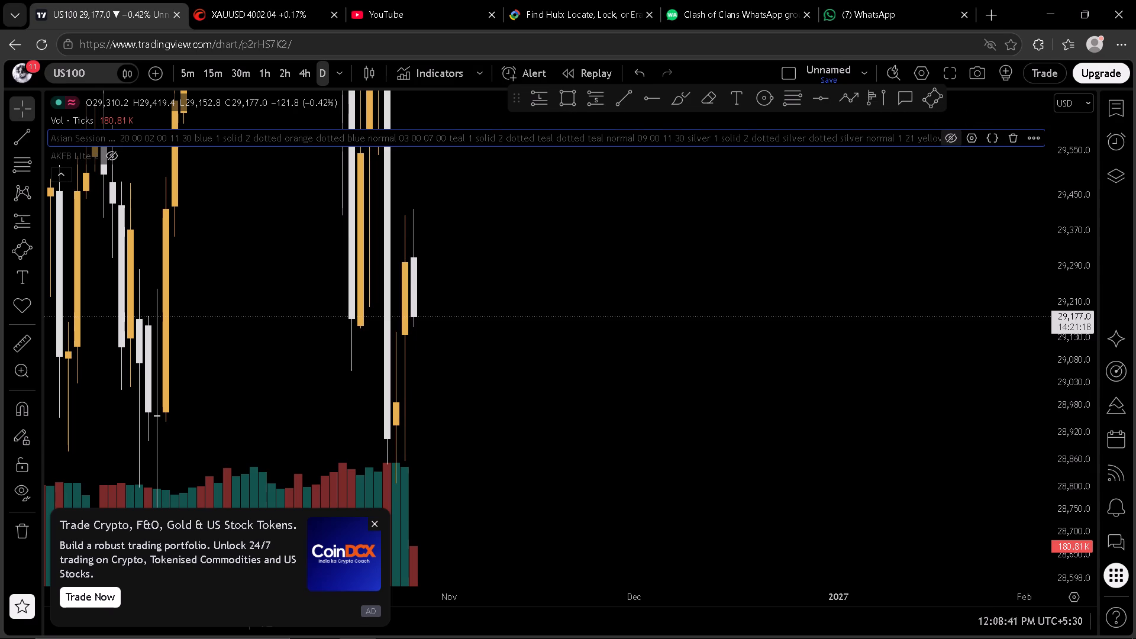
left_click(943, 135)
Replace the AKFB Lite 2 indicator with PRIME CRT V2 from the favourite indicators.
left_click(153, 154)
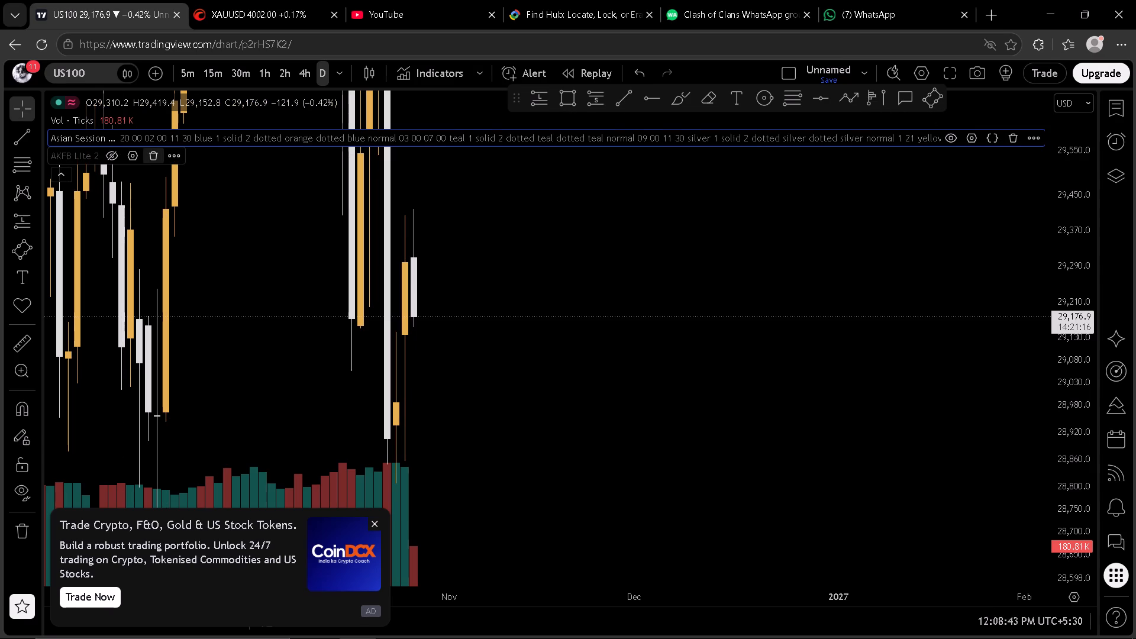
left_click(487, 69)
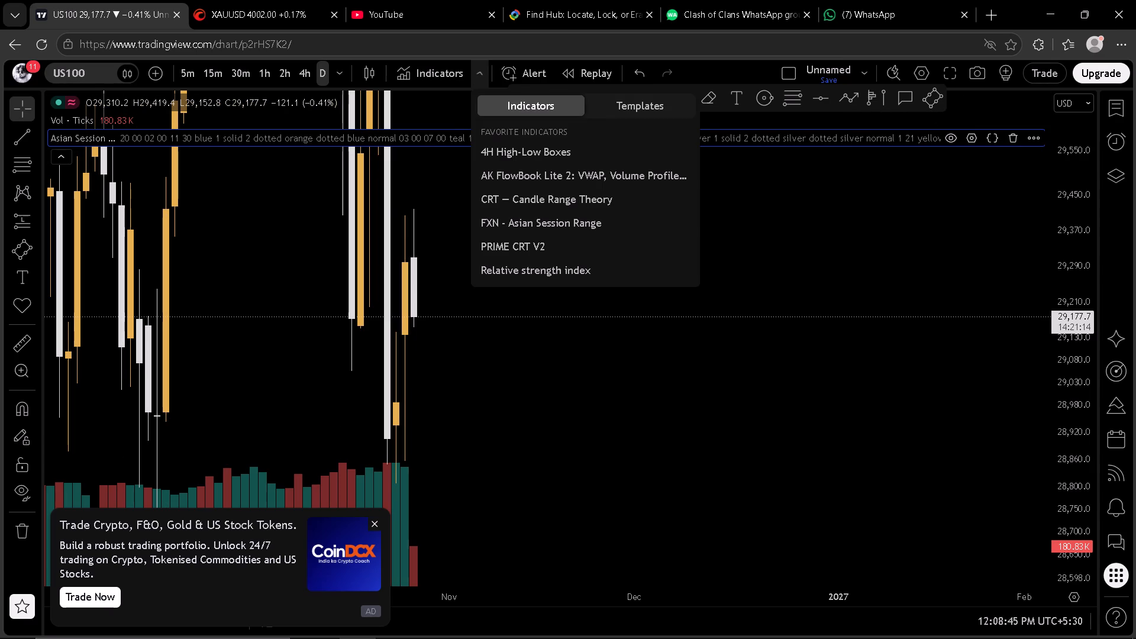
left_click(518, 241)
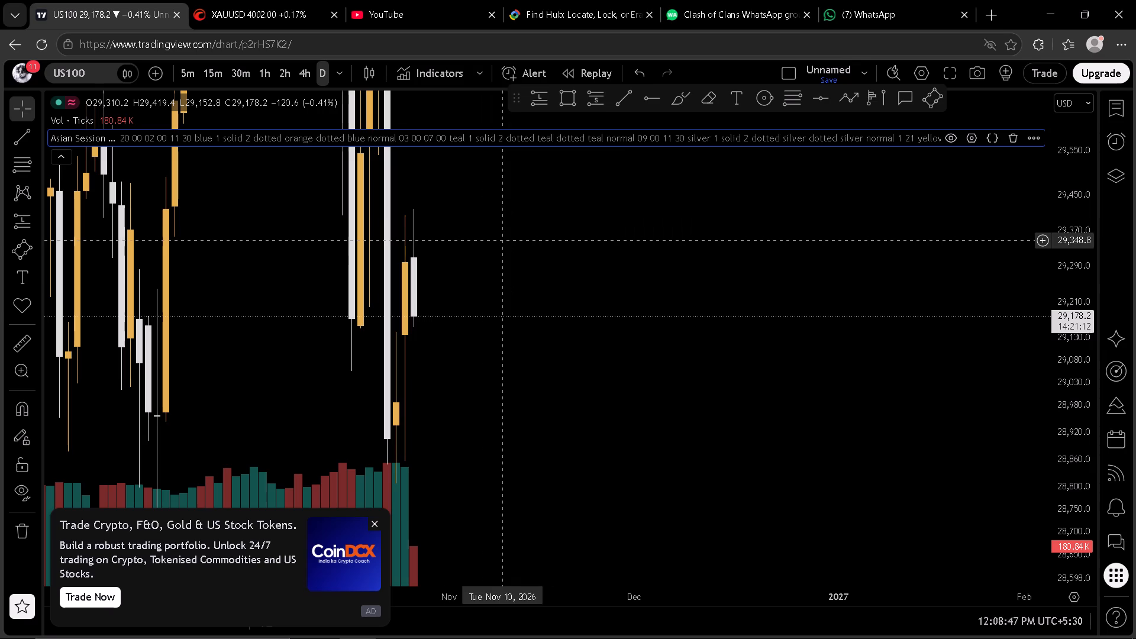
left_click(456, 222)
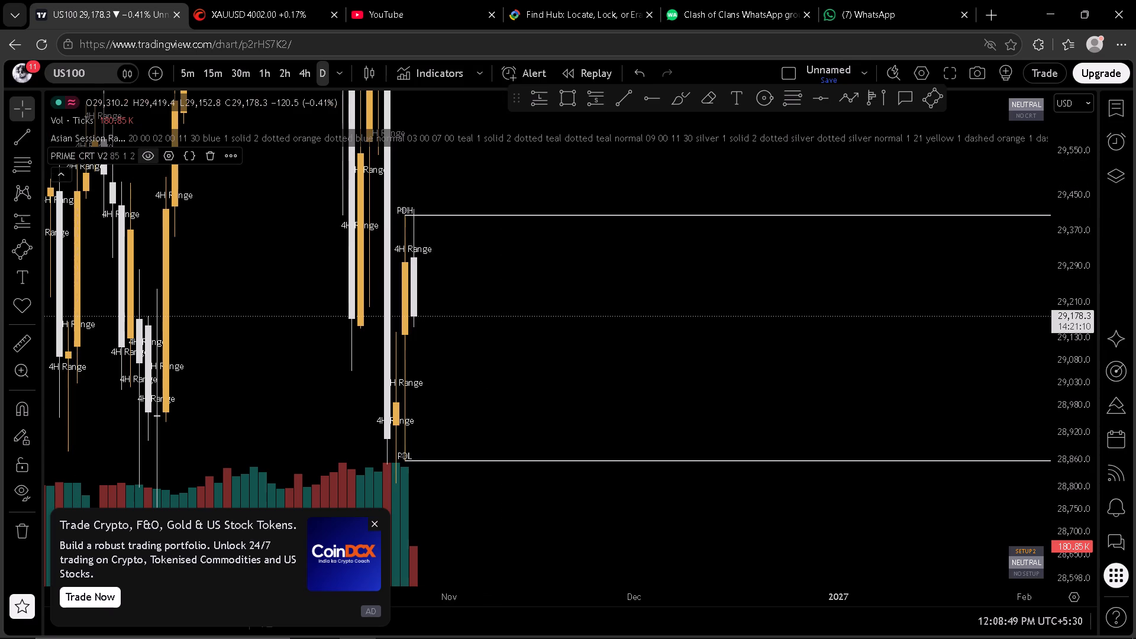
Turn off the Opening 4H Range option in the PRIME CRT V2 indicator's input settings.
left_click(167, 153)
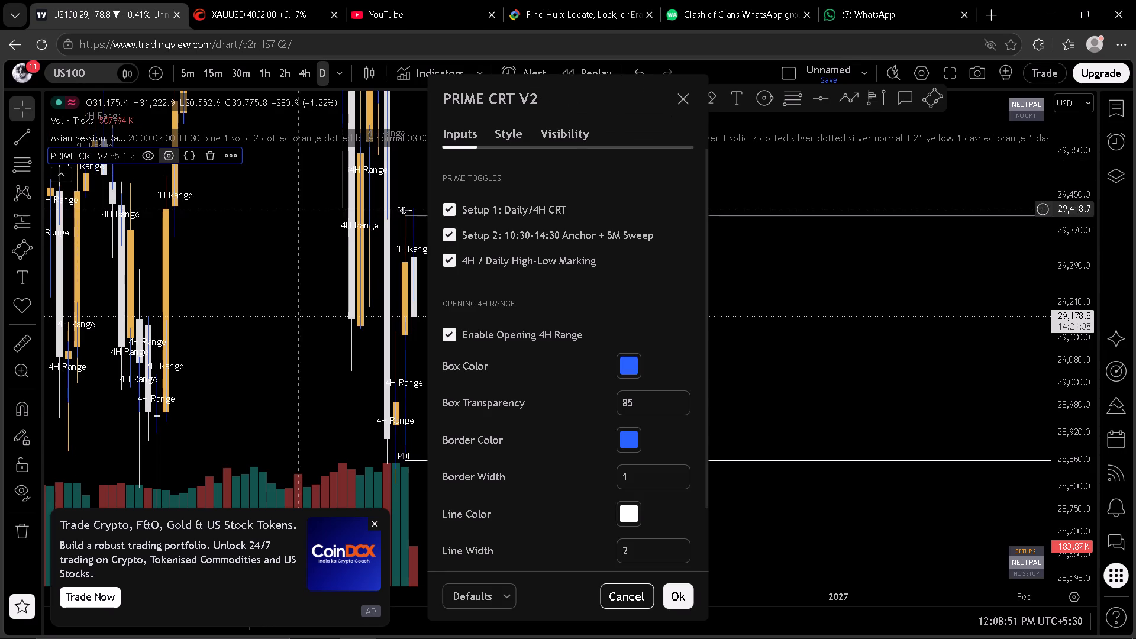
left_click(456, 328)
left_click(682, 592)
left_click(673, 461)
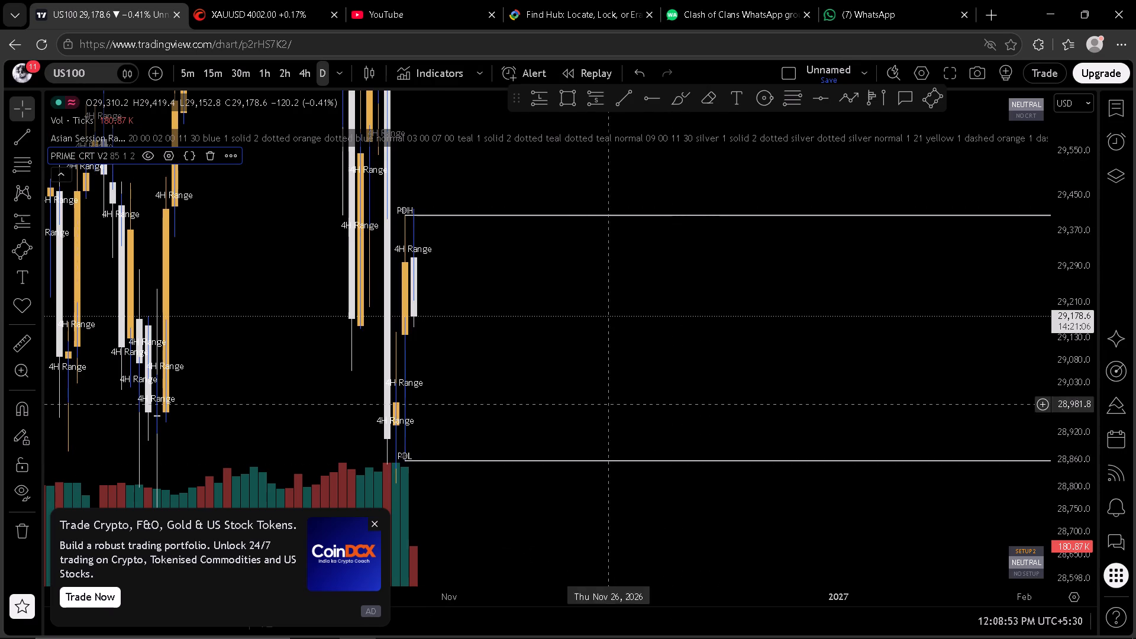
Switch US100 to the 5-minute timeframe, collapse the indicator legend and check the 4H levels around the latest candles.
left_click(191, 73)
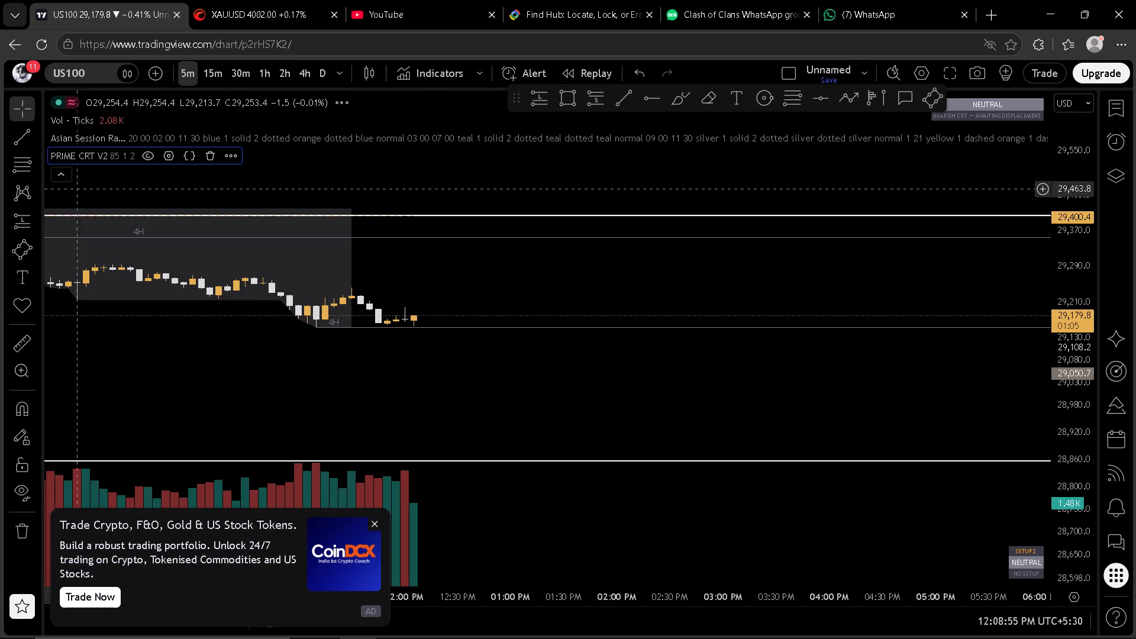
left_click(57, 180)
scroll(1080, 369, "up", 6)
scroll(972, 351, "down", 5)
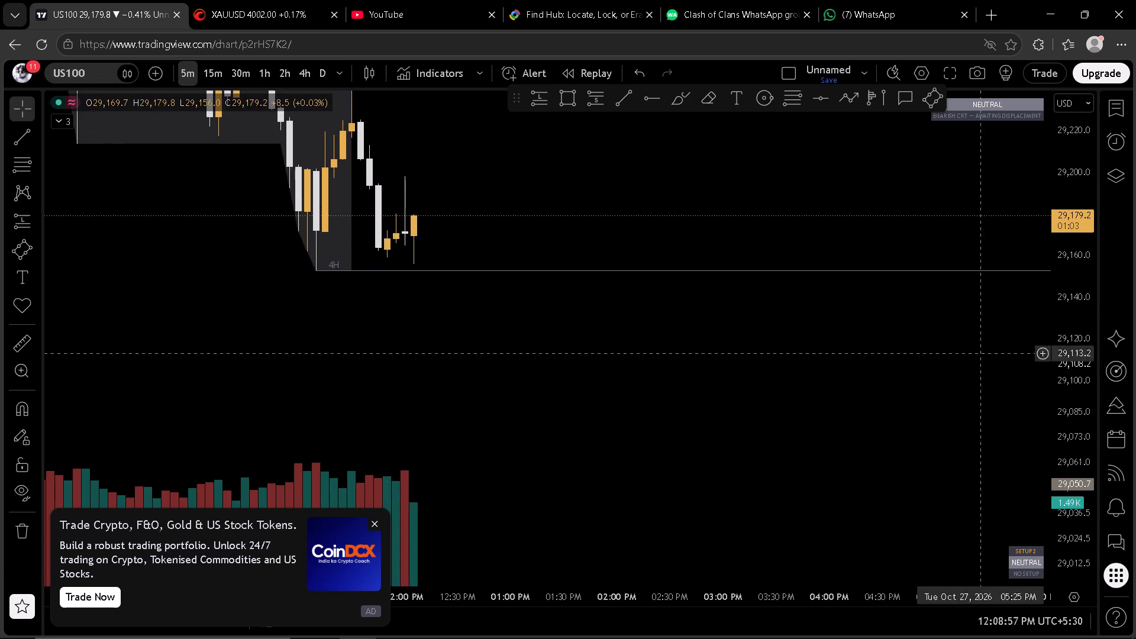
scroll(901, 337, "down", 1)
Switch US100 to the daily timeframe and examine the latest candles against the PDH and PDL lines.
left_click(321, 76)
scroll(1076, 227, "down", 4)
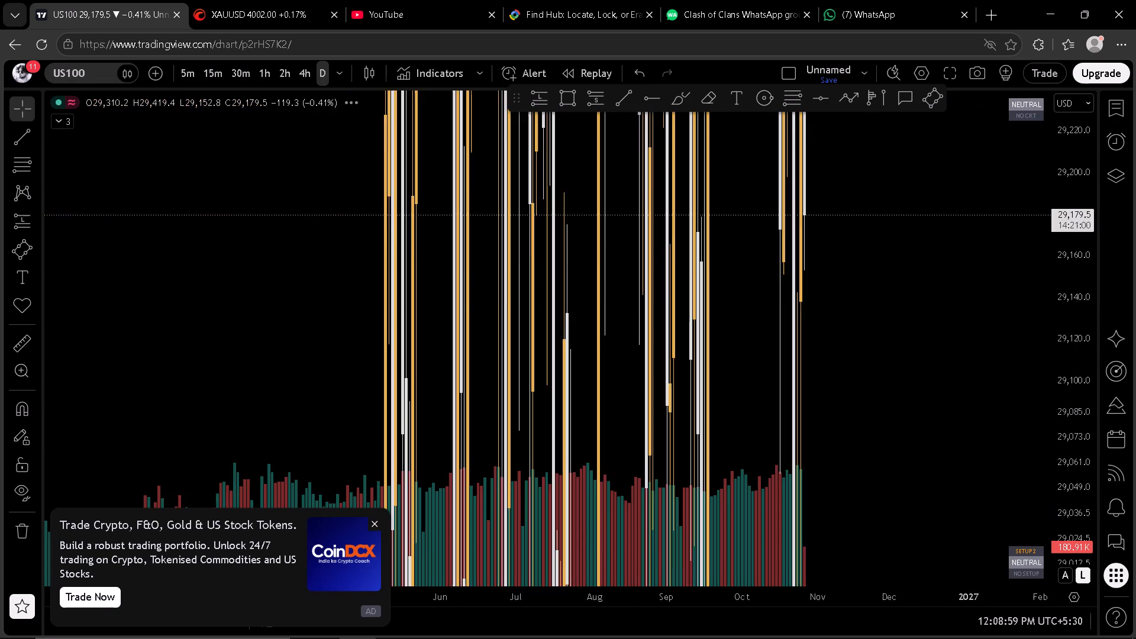
scroll(1076, 228, "down", 10)
scroll(896, 308, "up", 6)
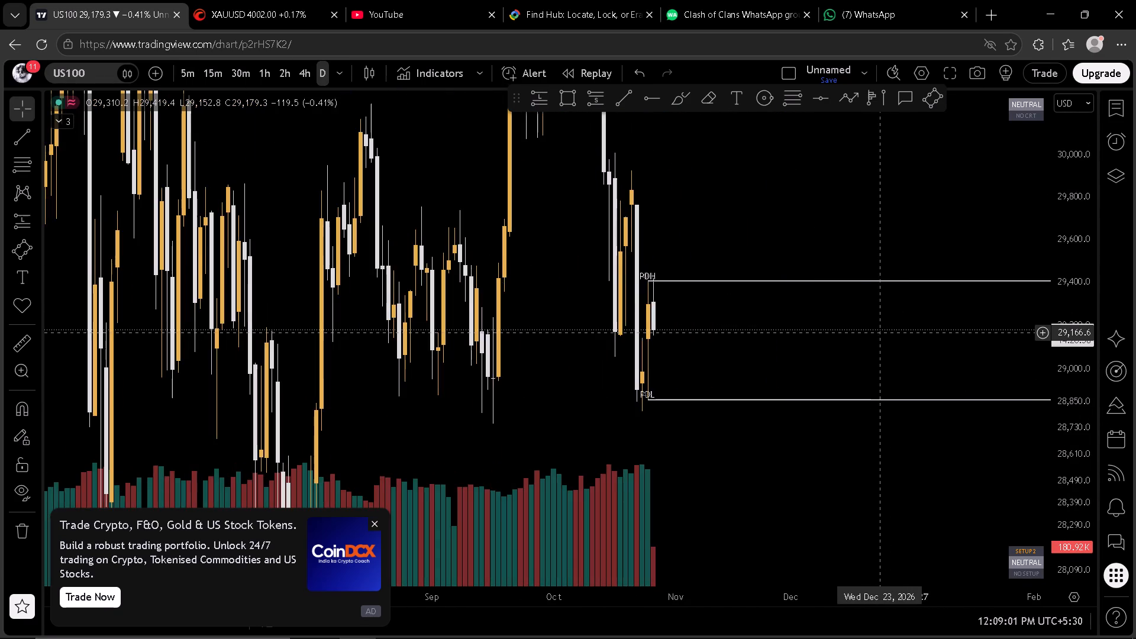
scroll(873, 334, "up", 6)
left_click_drag(506, 246, 1067, 260)
scroll(990, 312, "up", 7)
middle_click_drag(990, 314, 992, 327)
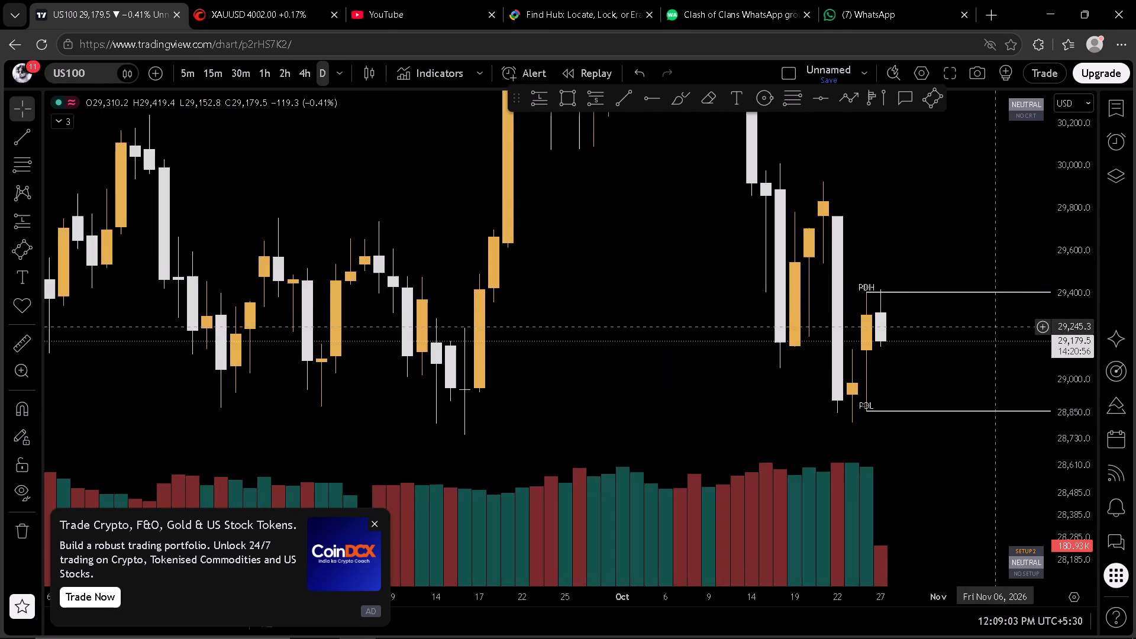
scroll(1000, 330, "up", 7)
scroll(1076, 322, "up", 6)
left_click_drag(944, 273, 931, 302)
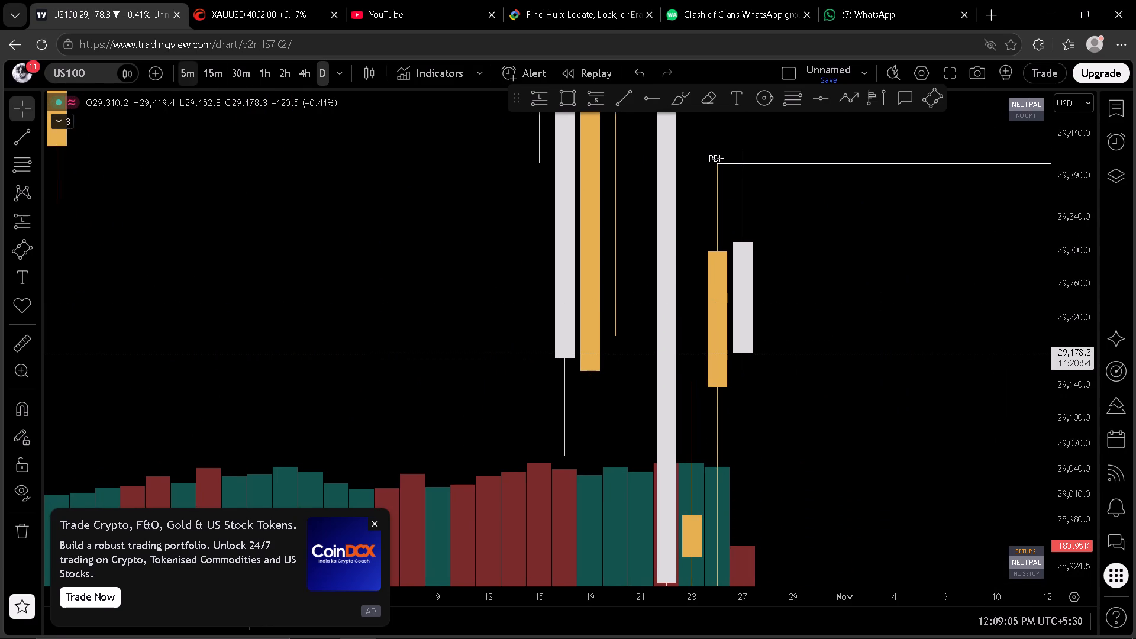
Switch US100 to the 4-hour timeframe and examine recent price between the PDH, PDL and 4H levels.
left_click(236, 68)
left_click(311, 75)
scroll(773, 267, "down", 7)
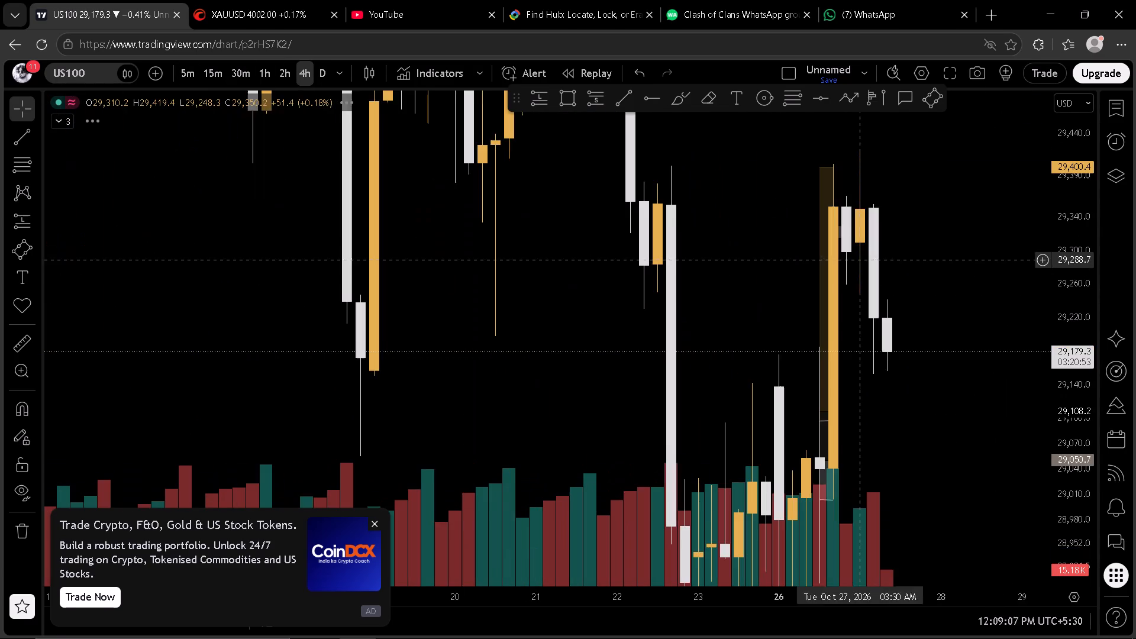
scroll(1096, 188, "down", 7)
left_click_drag(990, 298, 879, 230)
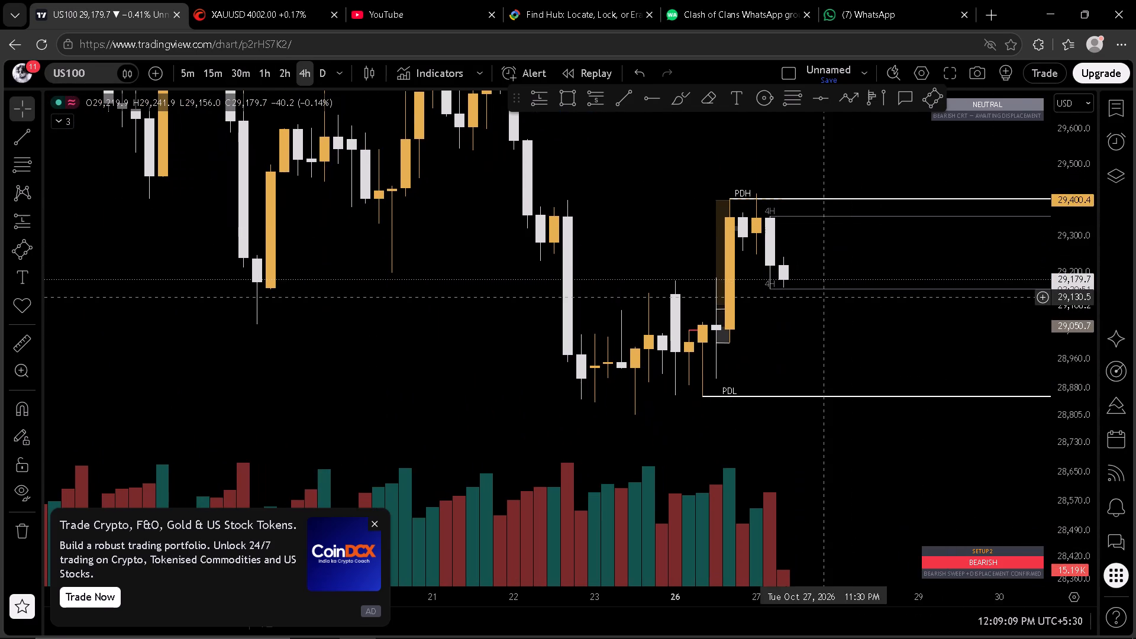
Switch US100 to the 1-hour timeframe and inspect the latest candles within the session boxes.
left_click(259, 76)
scroll(1100, 244, "up", 12)
scroll(1003, 237, "down", 6)
left_click_drag(948, 206, 899, 251)
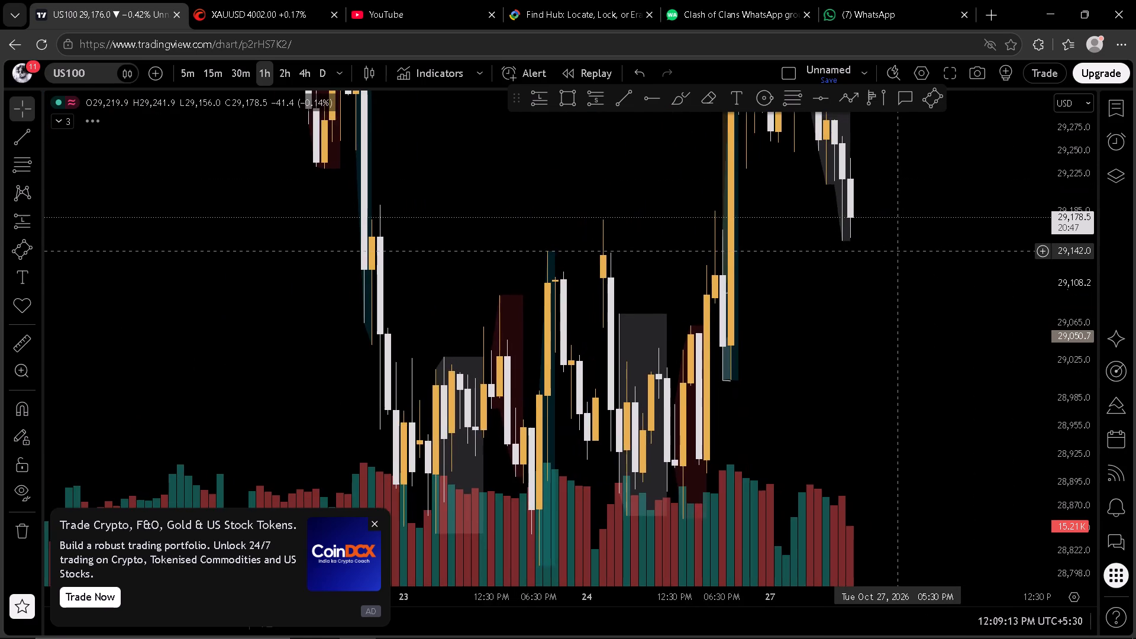
left_click_drag(899, 251, 797, 313)
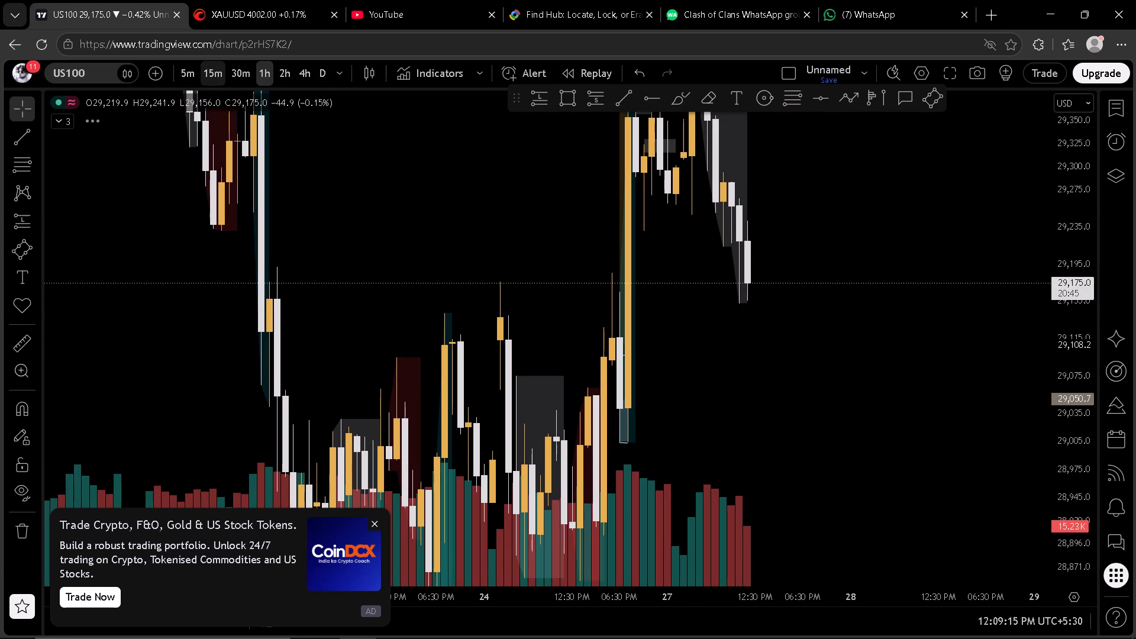
Switch the US100 chart to the 15-minute timeframe.
left_click(198, 79)
left_click(212, 81)
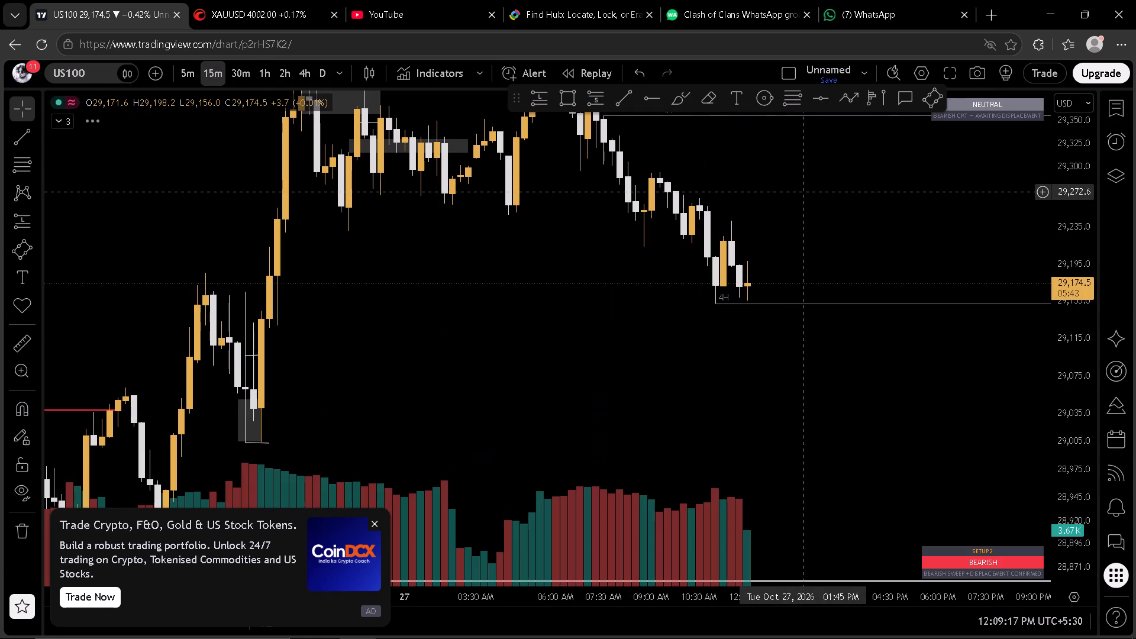
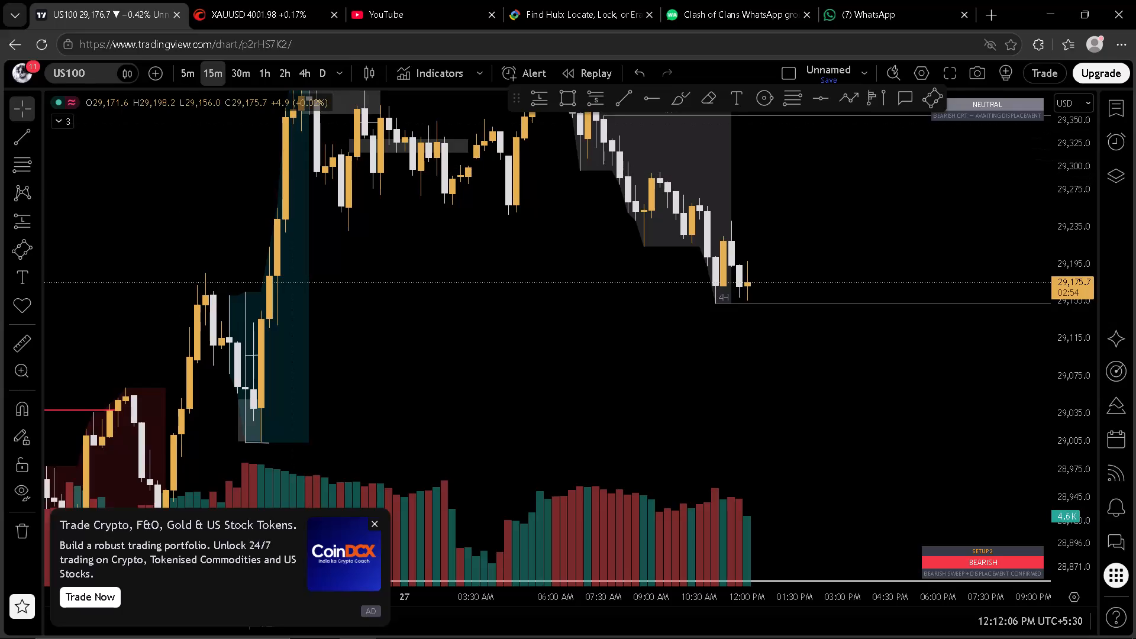
Switch the chart to XAUUSD on the 5-minute timeframe.
left_click(179, 83)
key("space")
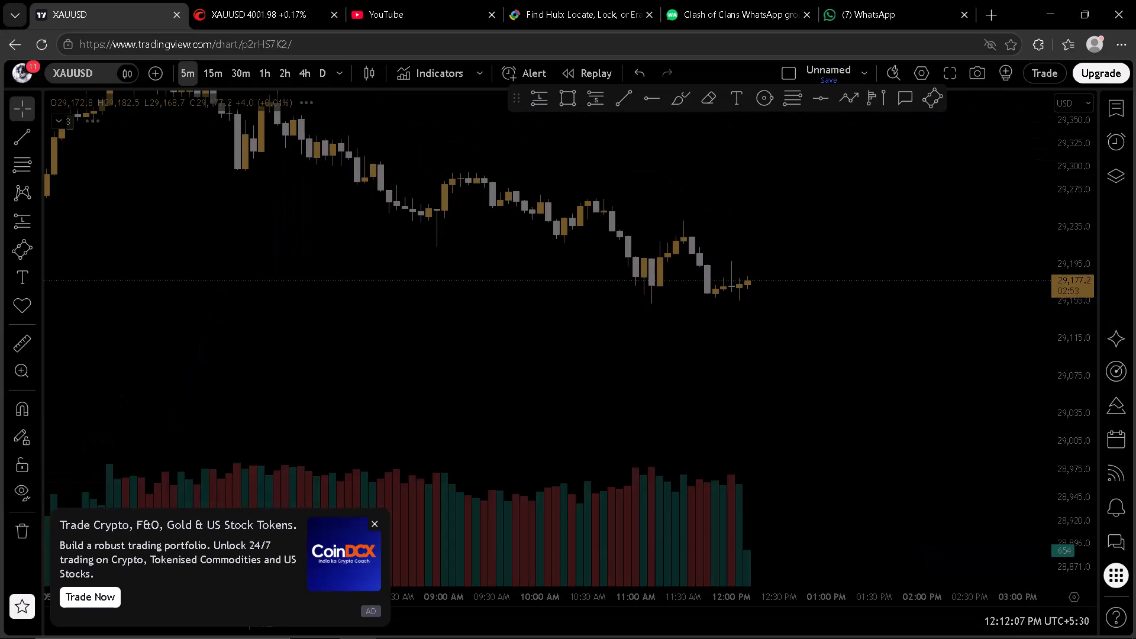
Draw a short level trend line at about 4,003.1, running from the candle near 12:00 PM to about 12:30 PM.
left_click_drag(905, 389, 924, 232)
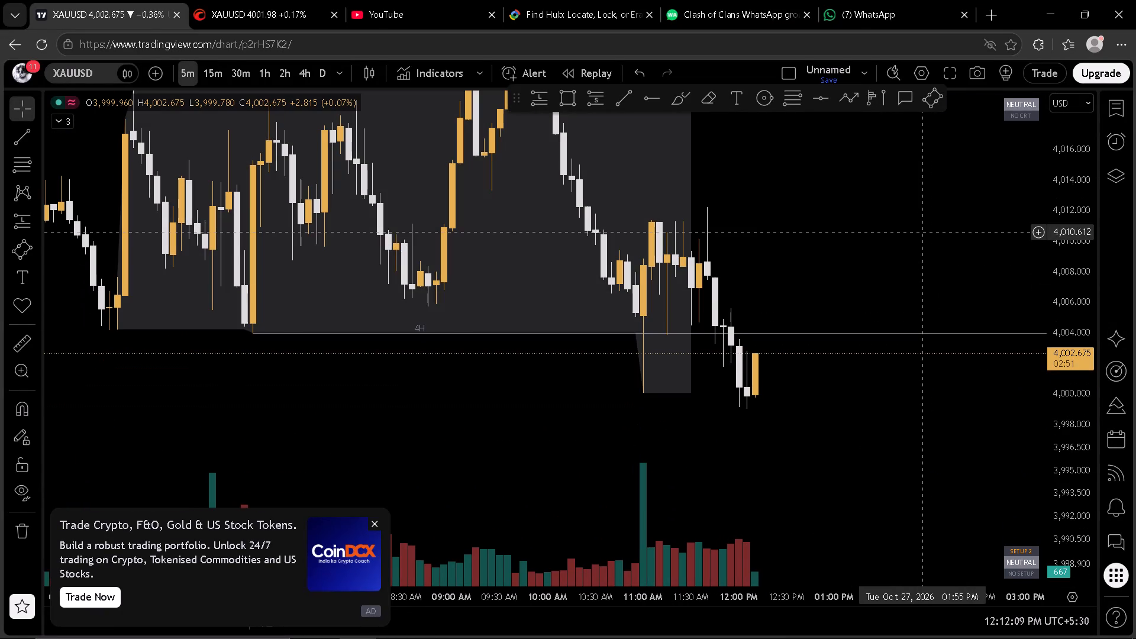
scroll(1121, 353, "up", 3)
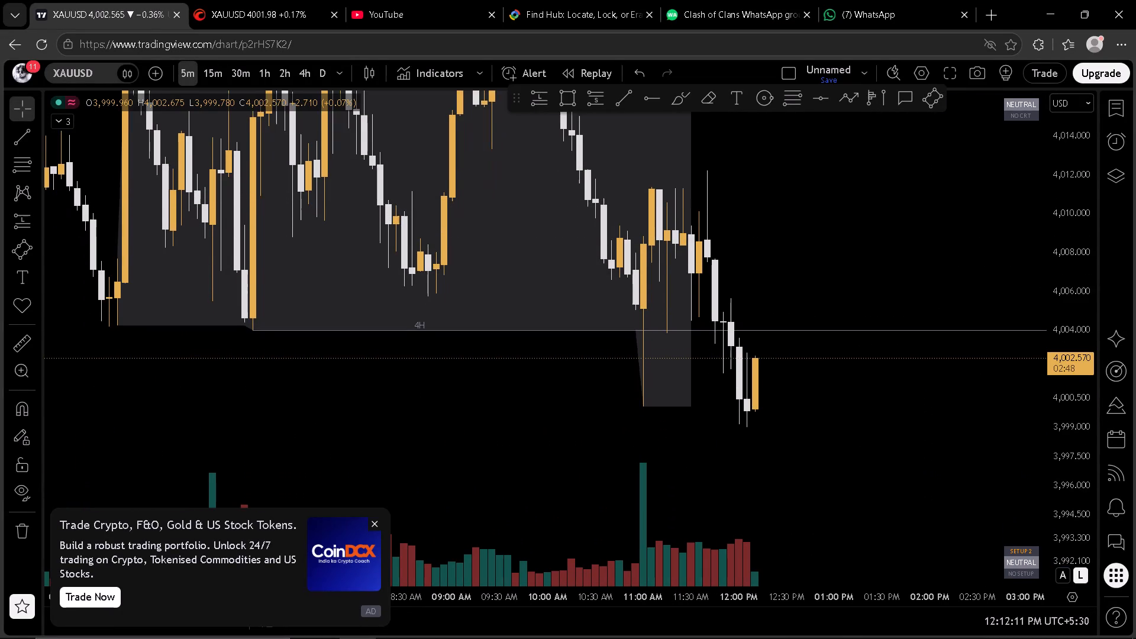
scroll(1082, 349, "up", 1)
left_click_drag(958, 377, 951, 377)
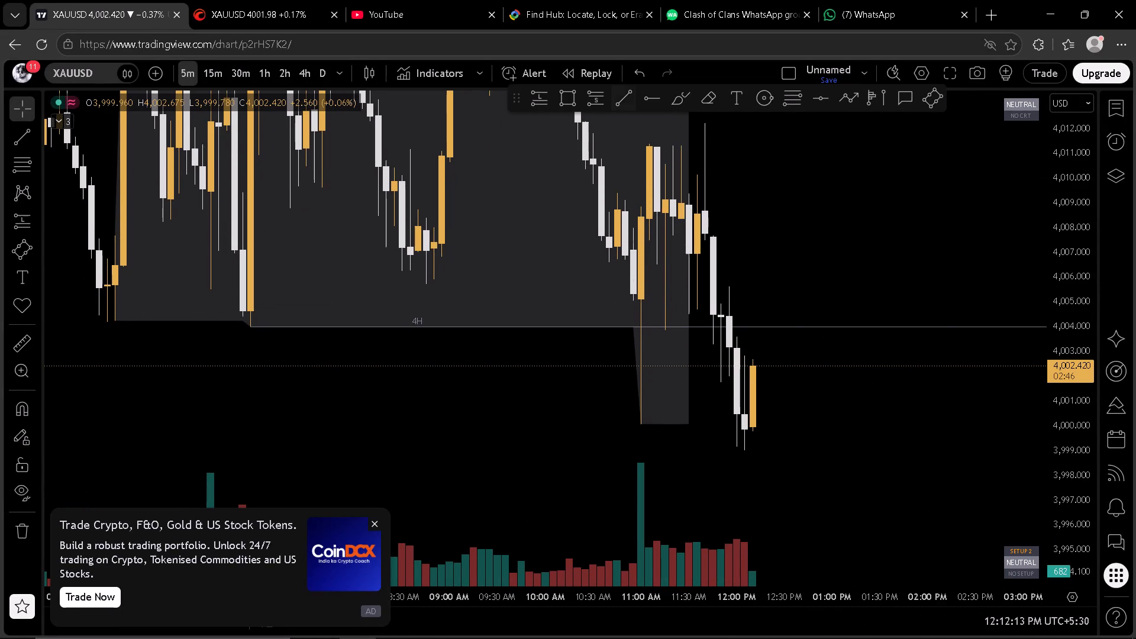
left_click(618, 102)
left_click(731, 348)
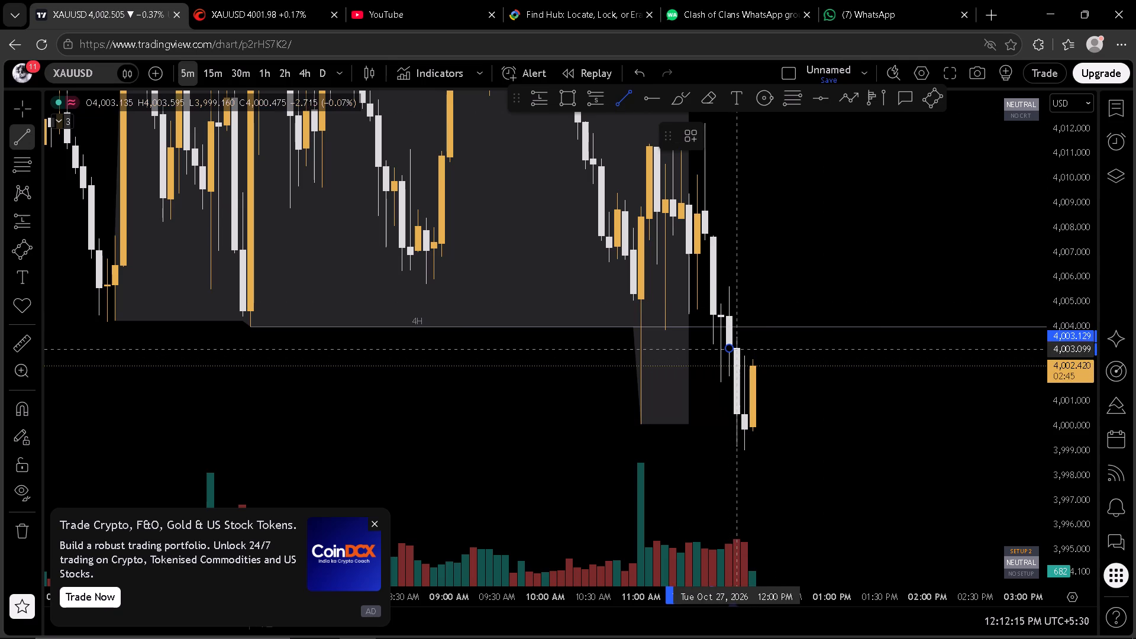
left_click(786, 348)
left_click(796, 286)
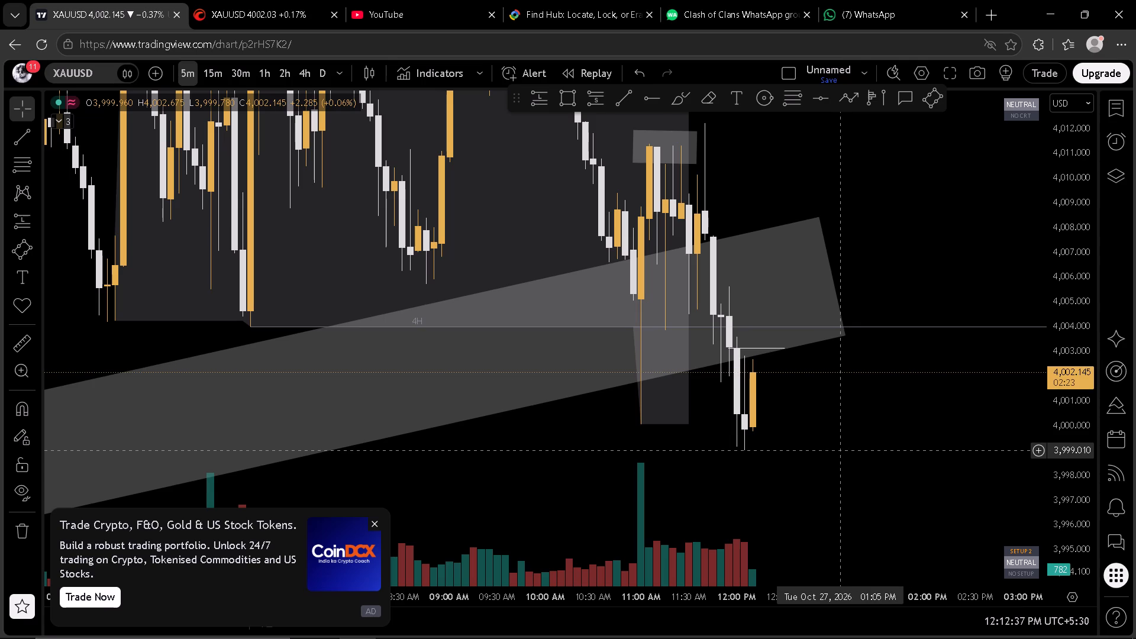
Switch to the cTrader tab, choose Buy for the XAUUSD market order and set its stop-loss price to 3999.
left_click(246, 0)
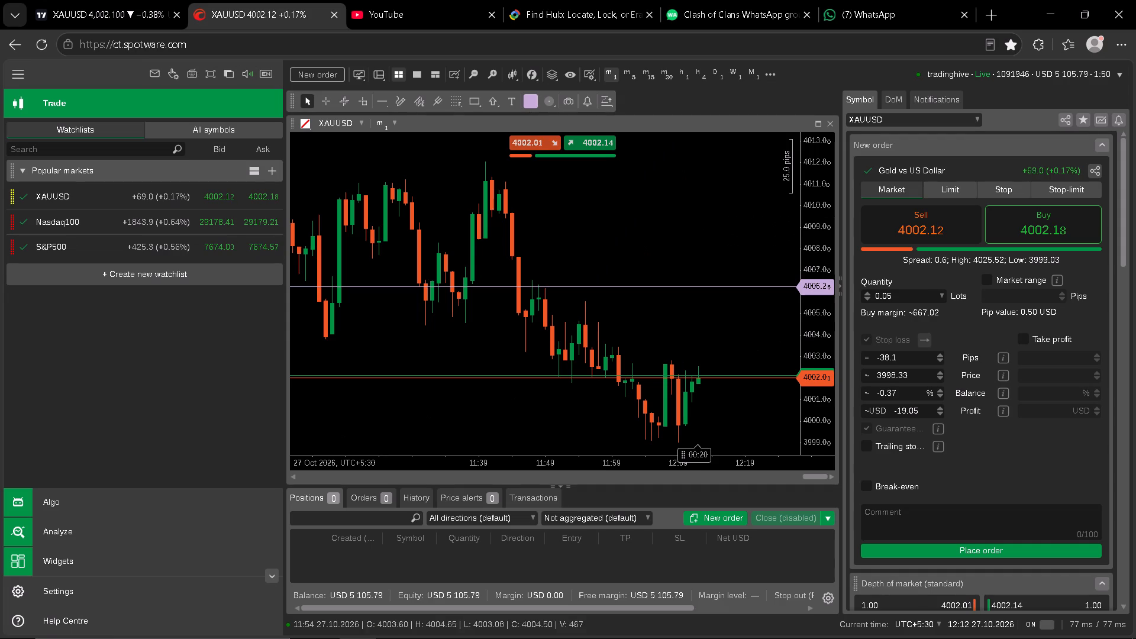
left_click(1074, 228)
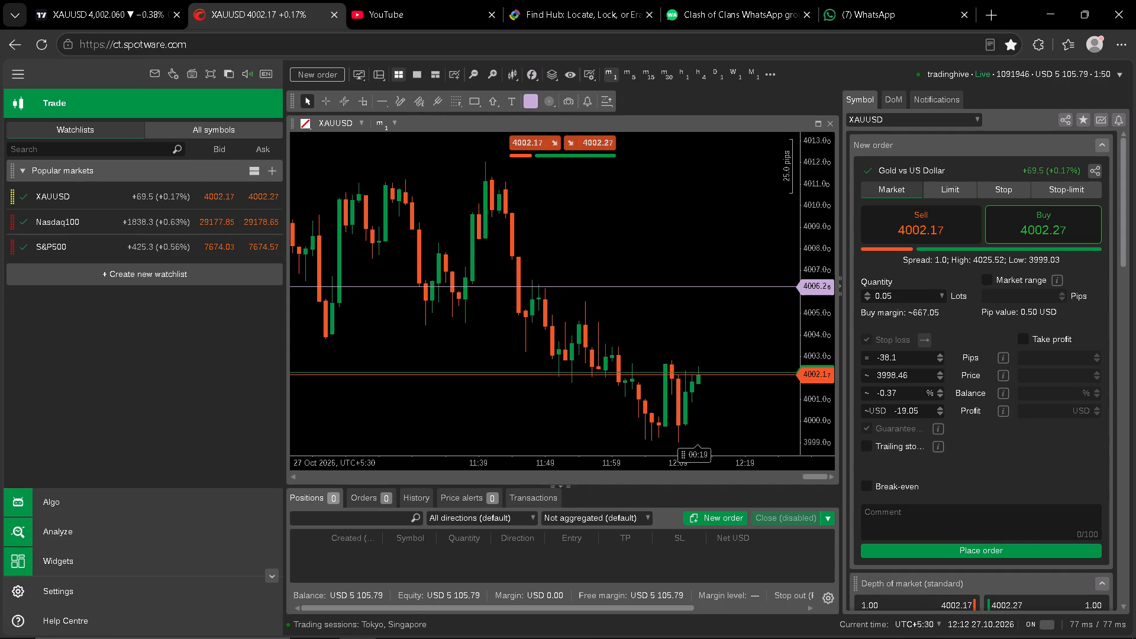
left_click(915, 372)
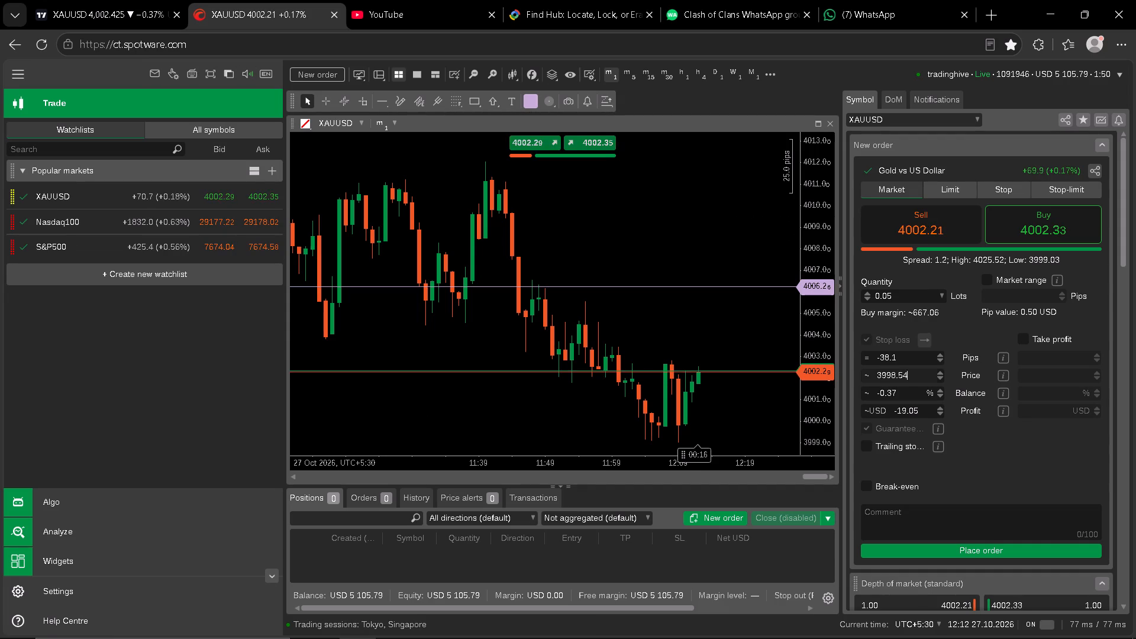
key("BackSpace")
key("BackSpace")
key("BackSpace")
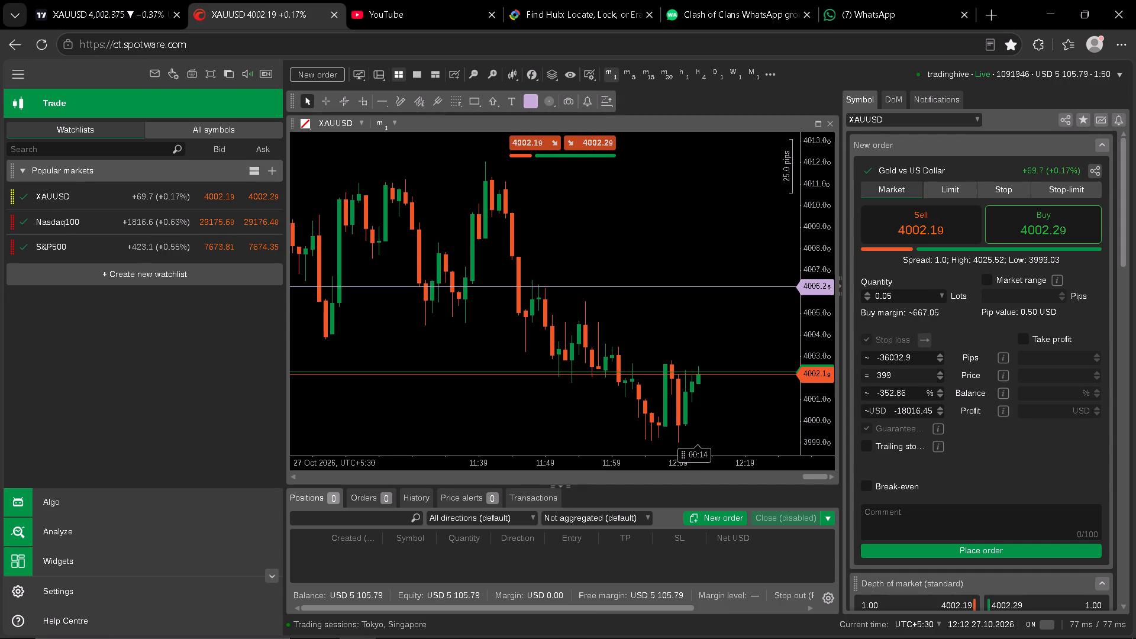
key("9")
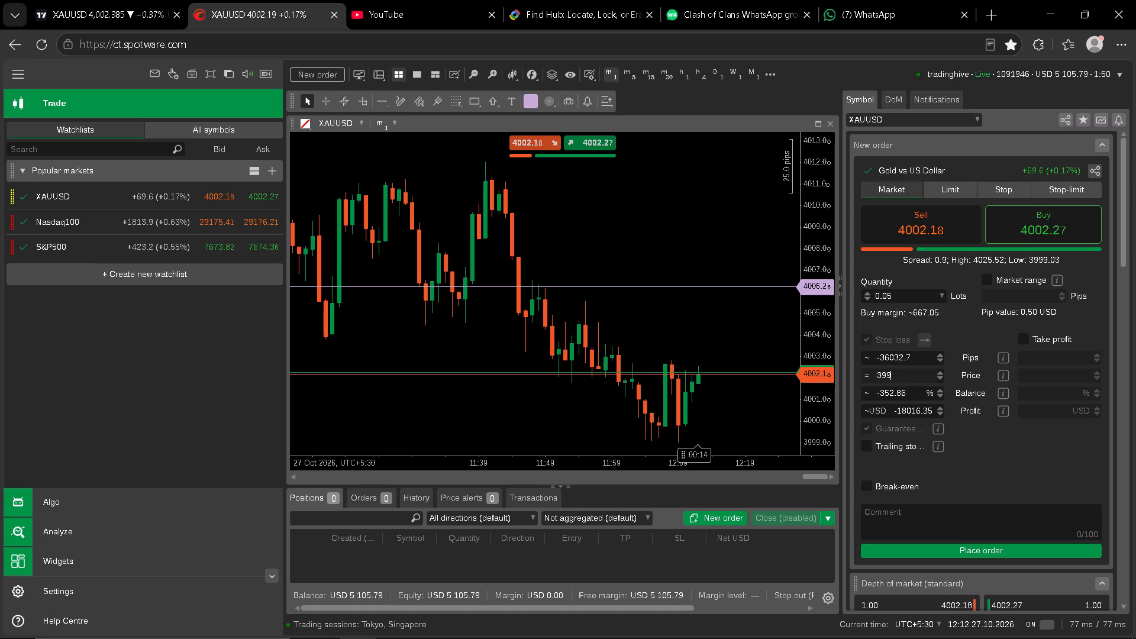
key("Page_Up")
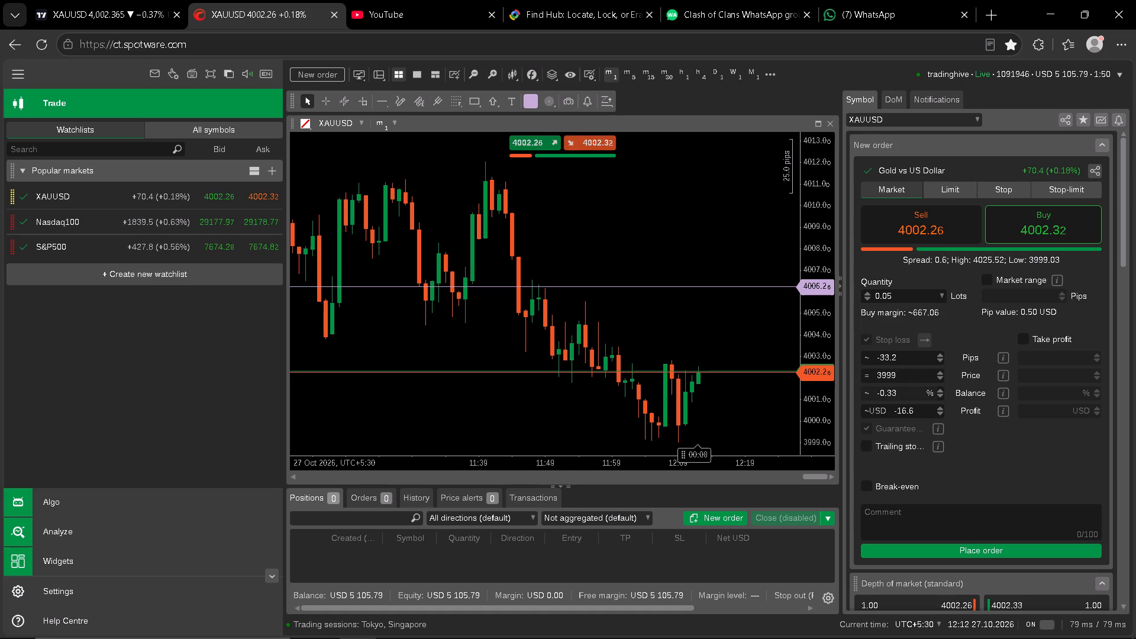
key("9")
key("Insert")
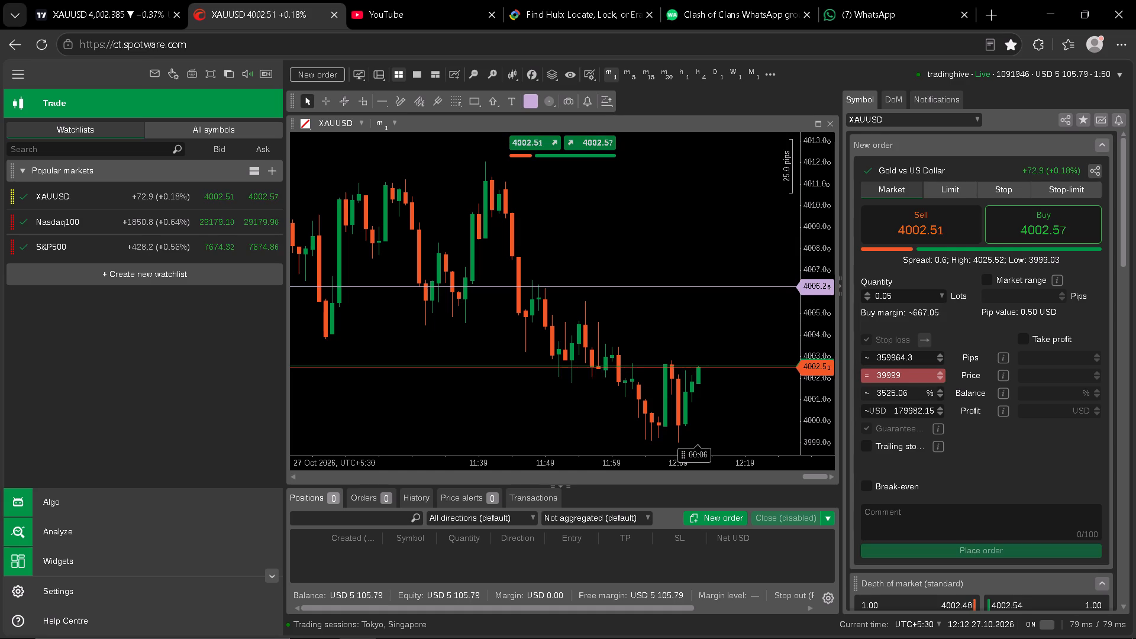
left_click(1005, 448)
key("BackSpace")
left_click(1002, 450)
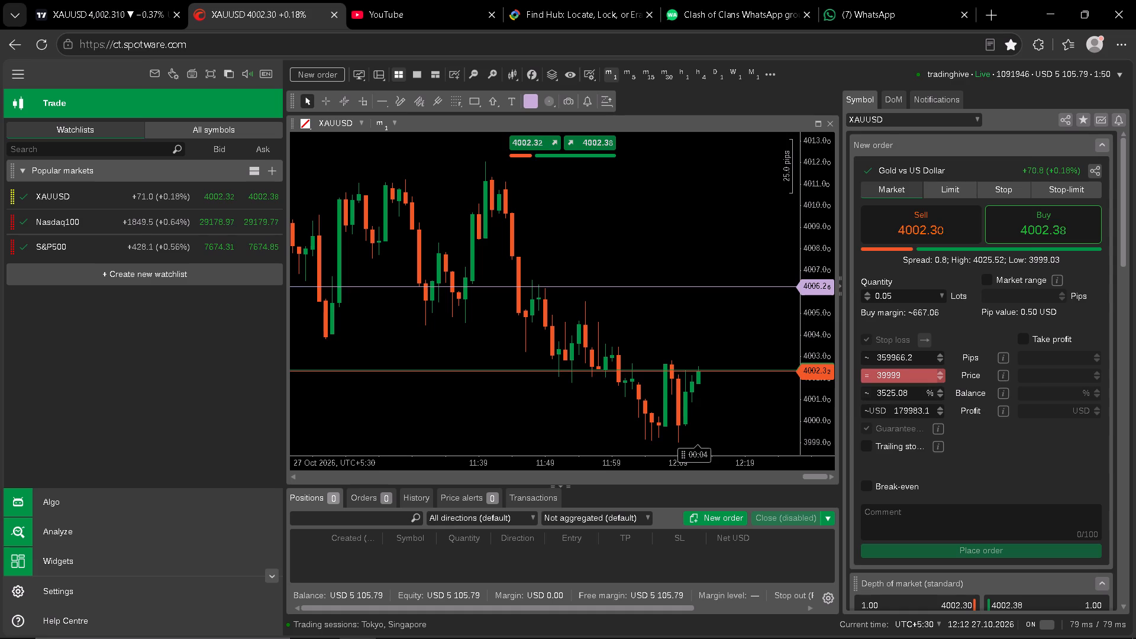
left_click(912, 373)
key("BackSpace")
left_click(969, 447)
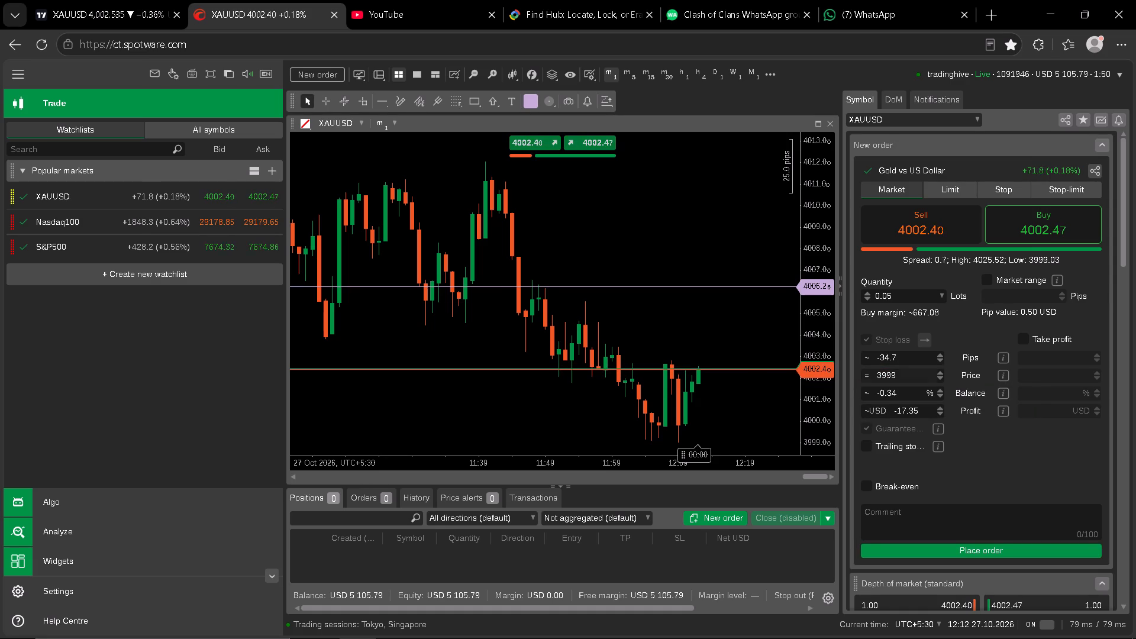
Set the XAUUSD order quantity to 0.1 lots.
left_click(901, 300)
key("BackSpace")
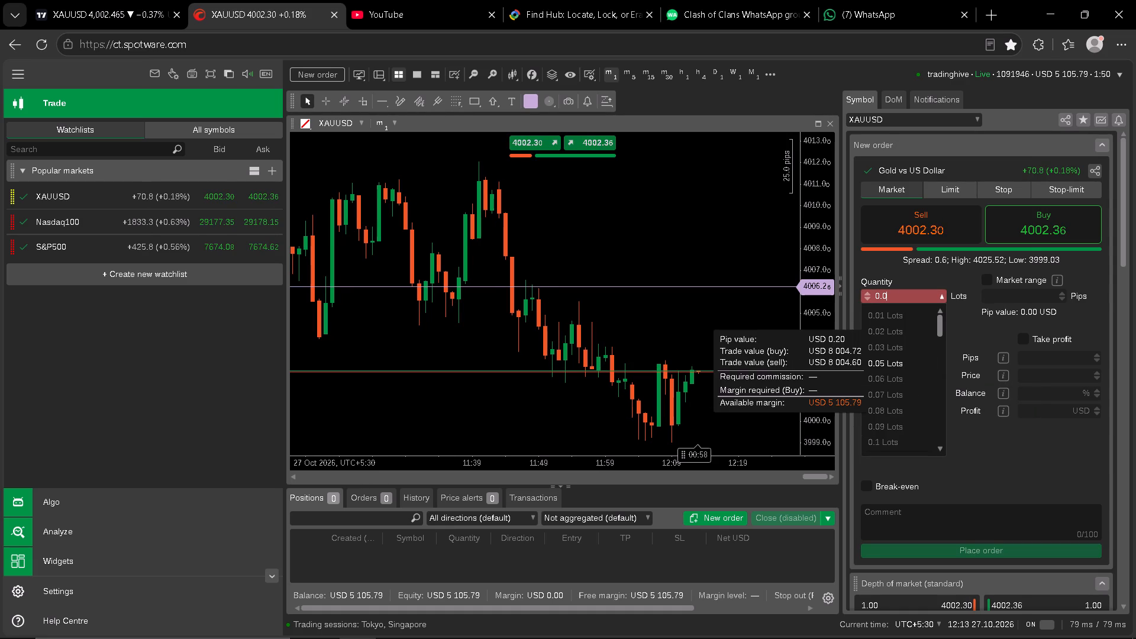
key("BackSpace")
key("1")
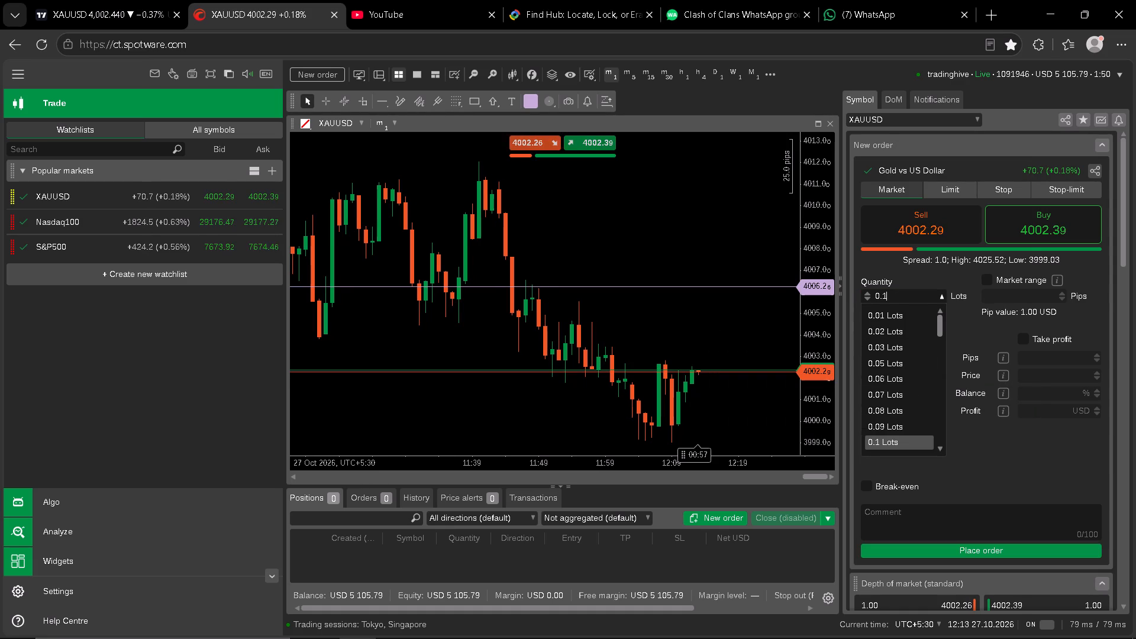
left_click(996, 485)
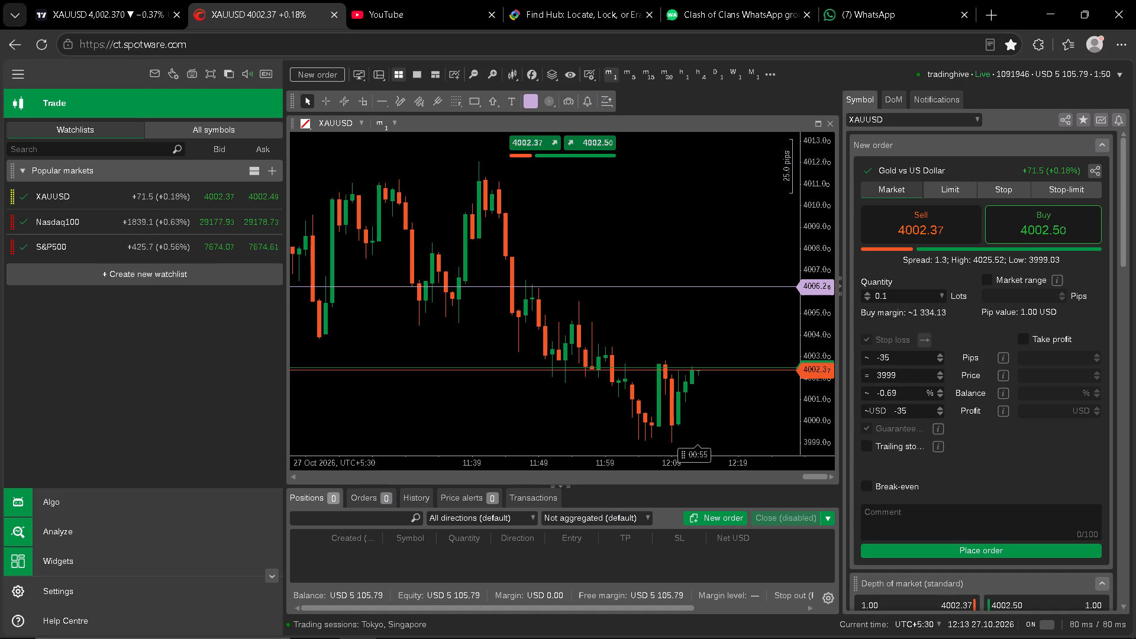
Shift the cTrader price chart slightly and return to the TradingView XAUUSD chart.
left_click_drag(735, 395, 730, 338)
left_click(84, 0)
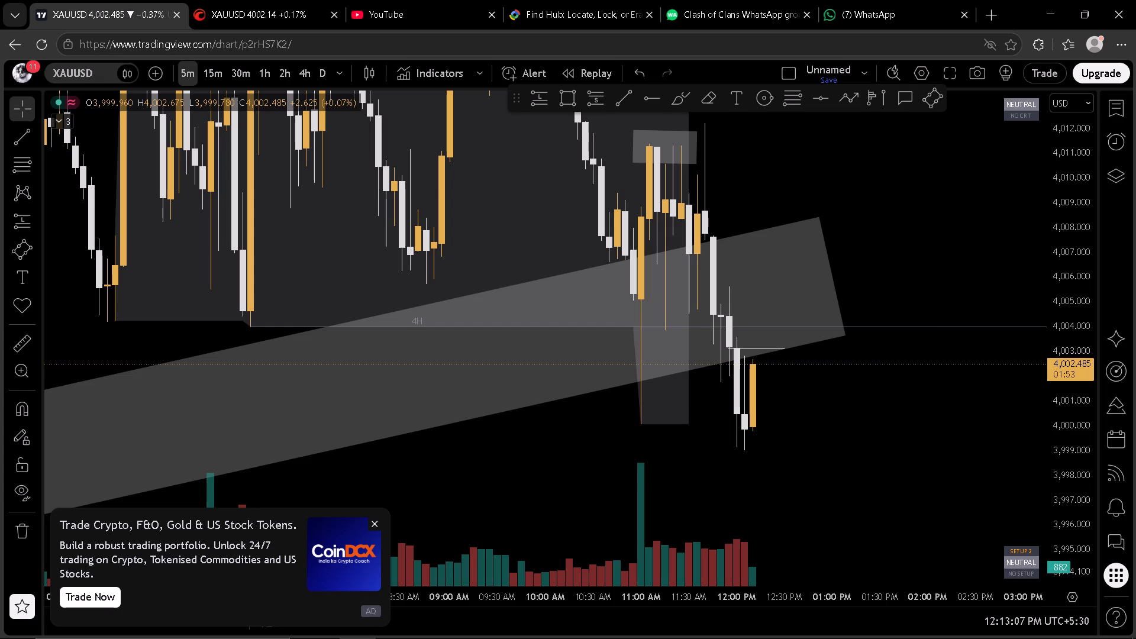
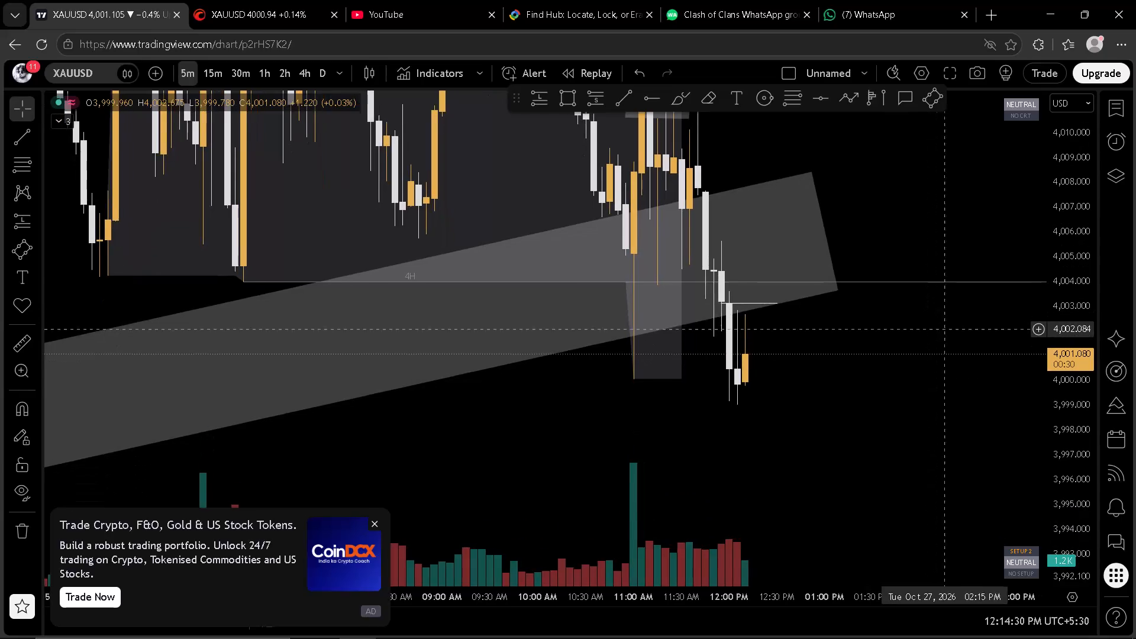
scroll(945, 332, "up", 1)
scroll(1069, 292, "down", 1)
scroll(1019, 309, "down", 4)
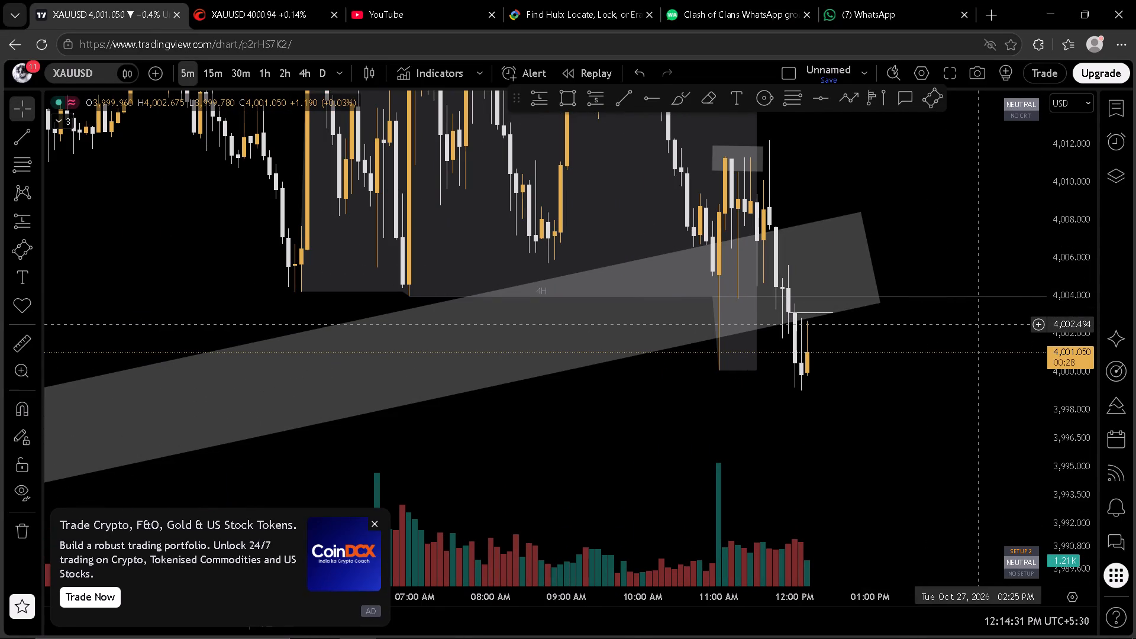
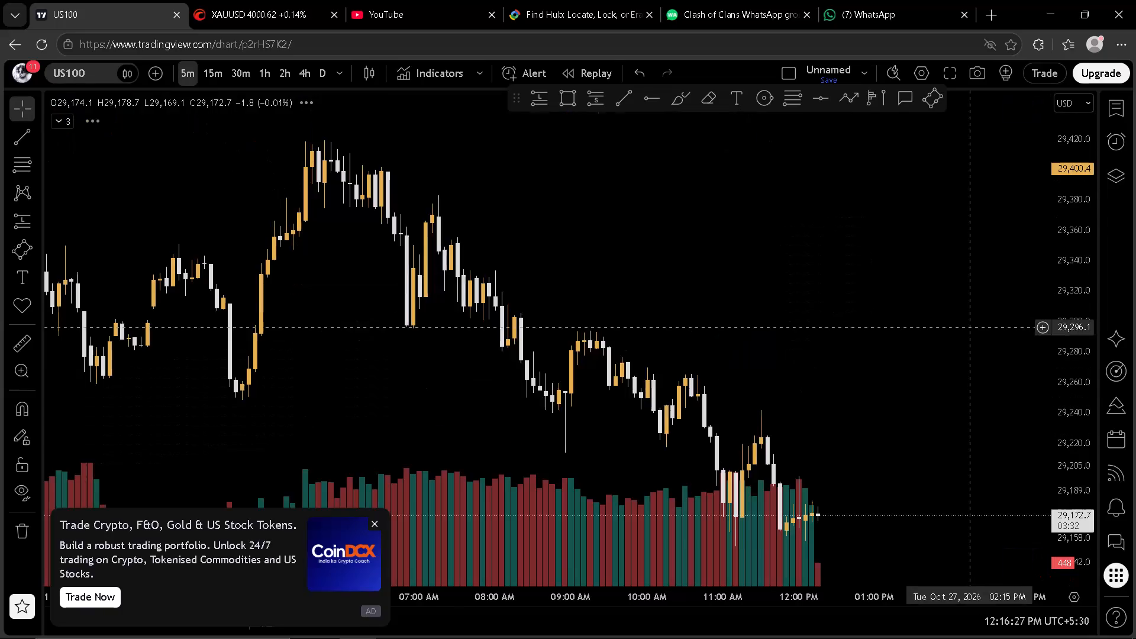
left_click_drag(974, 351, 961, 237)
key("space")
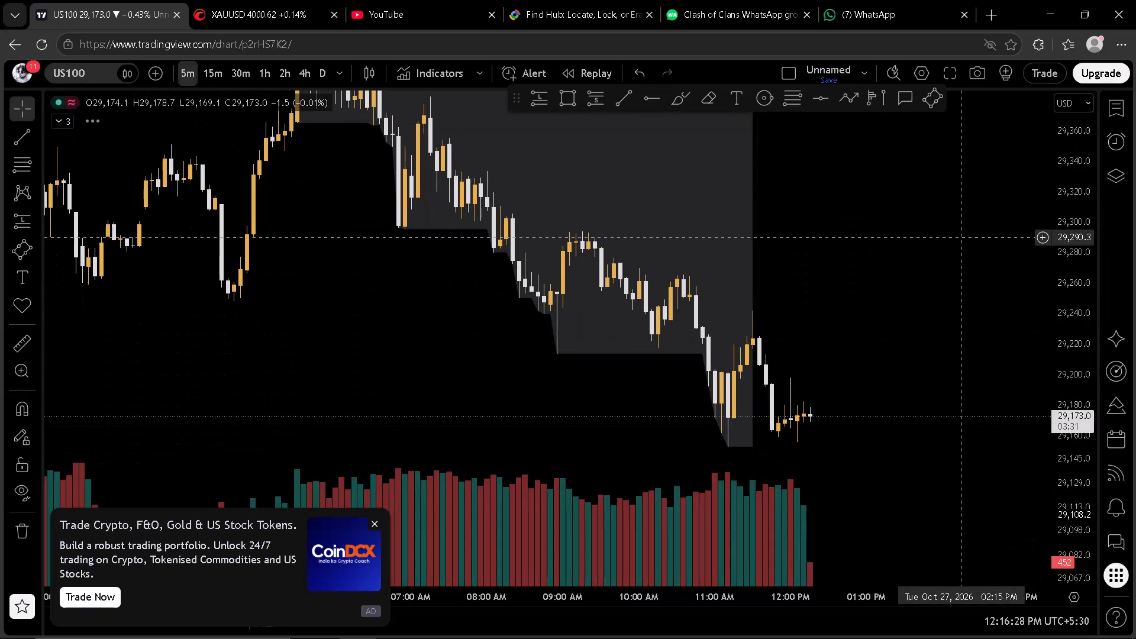
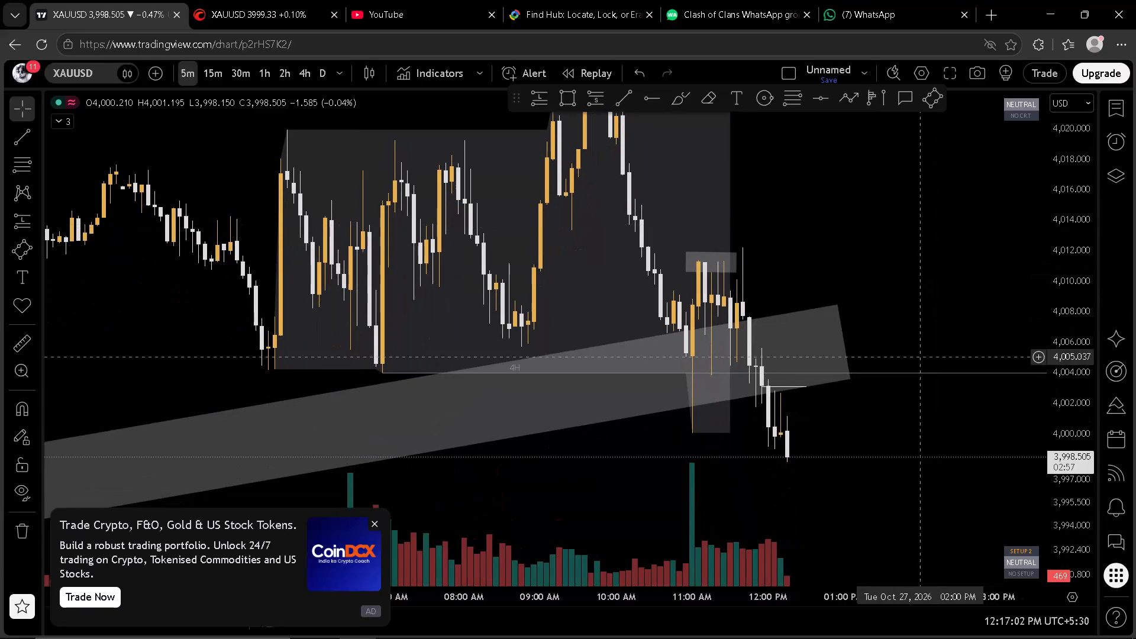
Draw a thin rotated rectangle zone at about 4,000 on the 5-minute XAUUSD chart, from the 11:00 AM low to beyond the latest candle.
scroll(923, 420, "down", 1)
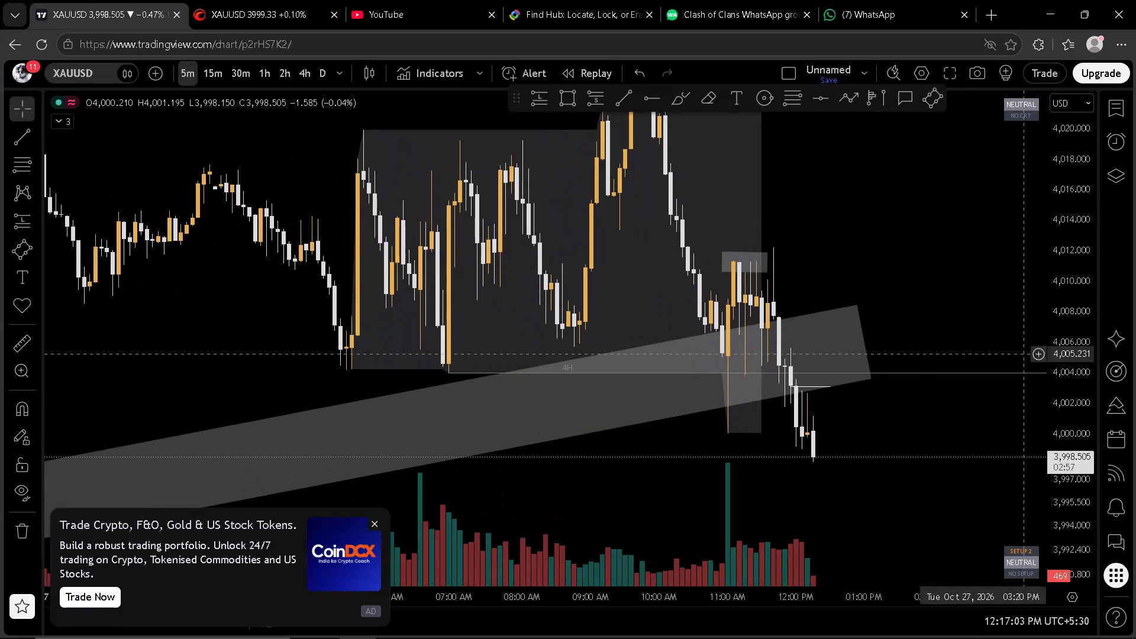
scroll(1078, 344, "down", 2)
left_click_drag(902, 404, 937, 298)
scroll(922, 303, "down", 9)
scroll(921, 305, "up", 4)
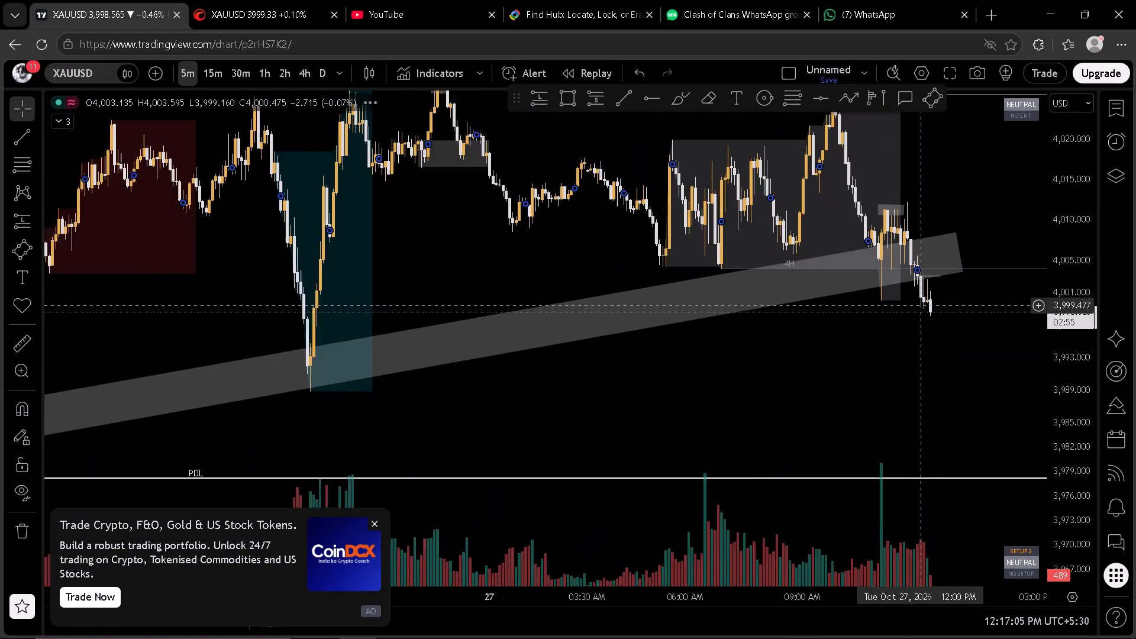
scroll(921, 305, "up", 10)
scroll(1040, 316, "up", 4)
middle_click(1076, 274)
scroll(1076, 273, "up", 4)
left_click_drag(973, 149, 969, 216)
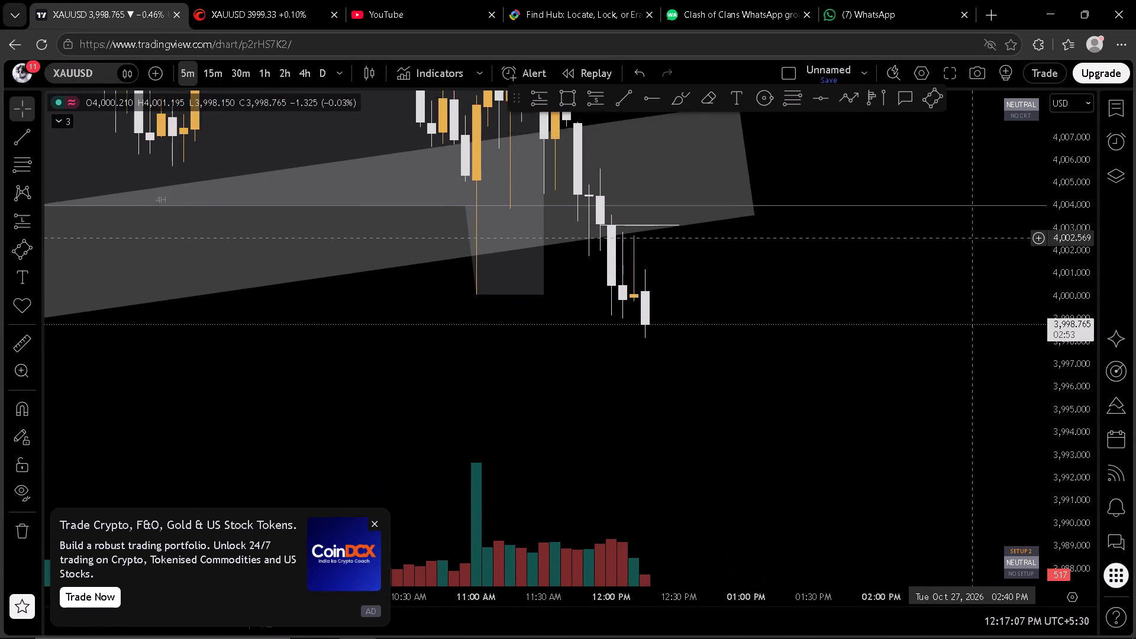
left_click(926, 92)
left_click(470, 273)
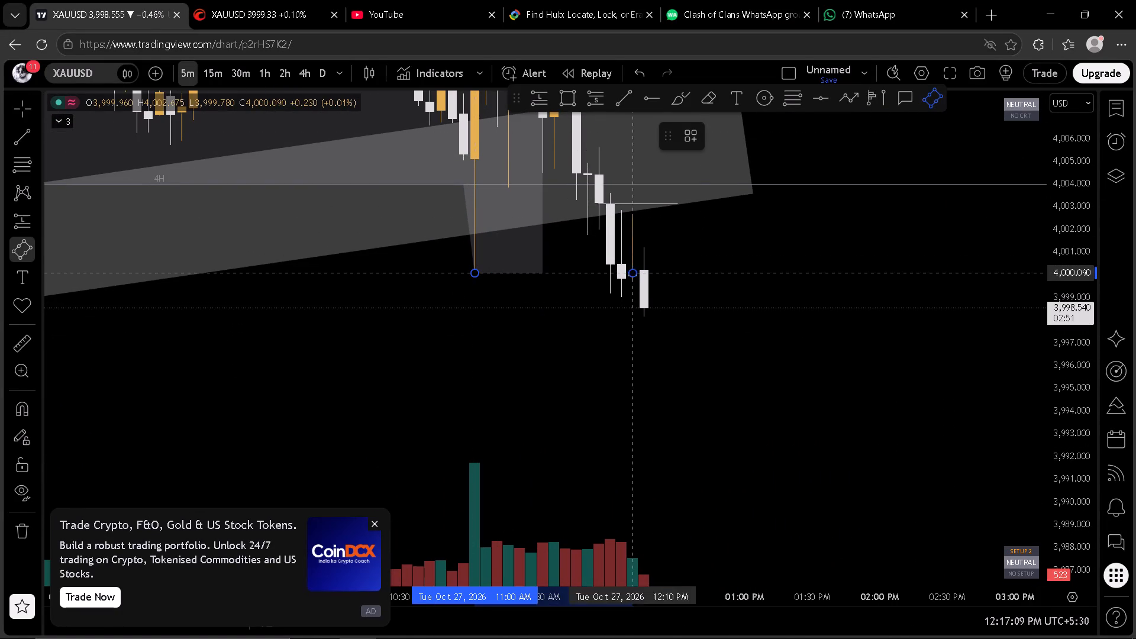
left_click(717, 275)
left_click(719, 285)
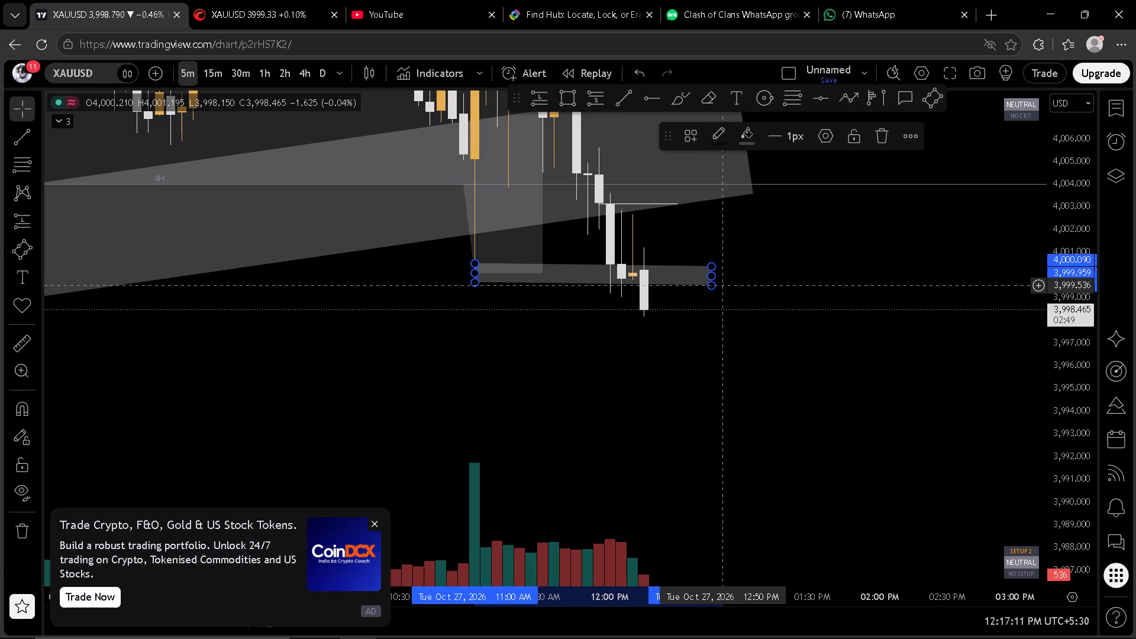
left_click(819, 258)
On the 3-minute interval, draw a short horizontal trend line at about 3,999.05 from the 12:03 PM low to the 12:15 PM candle.
key("3")
key("Return")
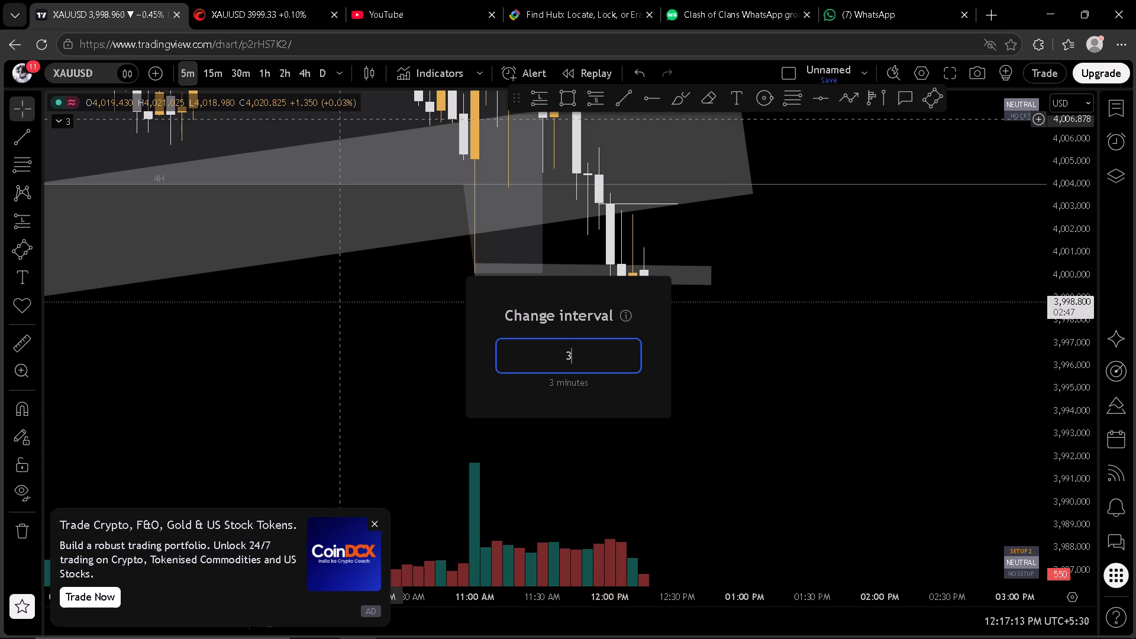
scroll(1102, 347, "up", 7)
scroll(938, 328, "up", 3)
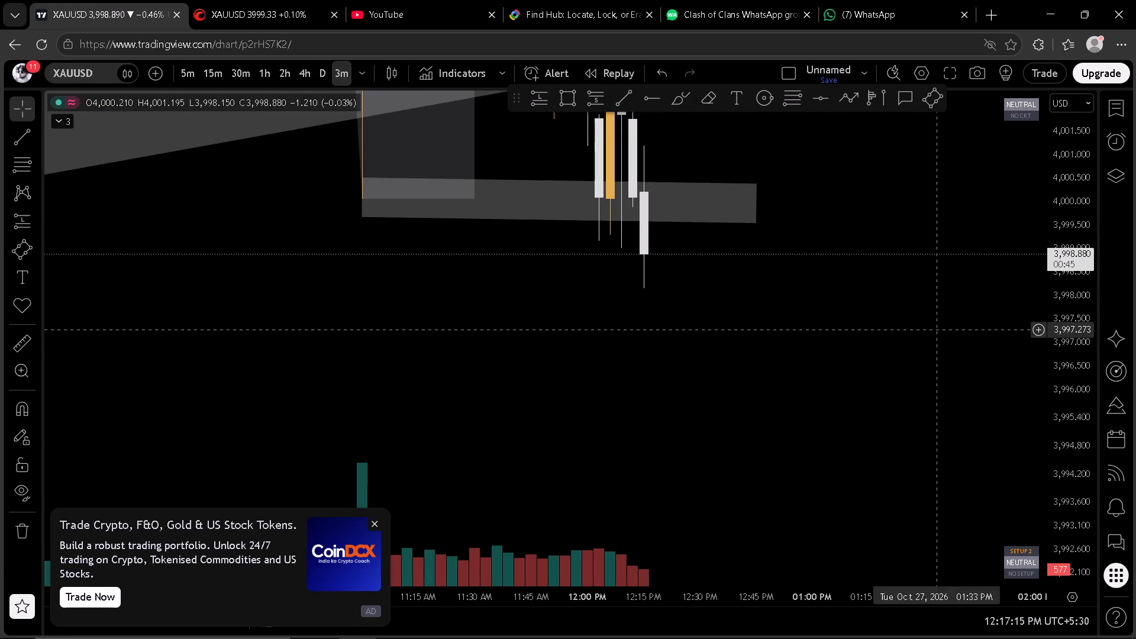
left_click_drag(859, 312, 877, 385)
left_click(614, 103)
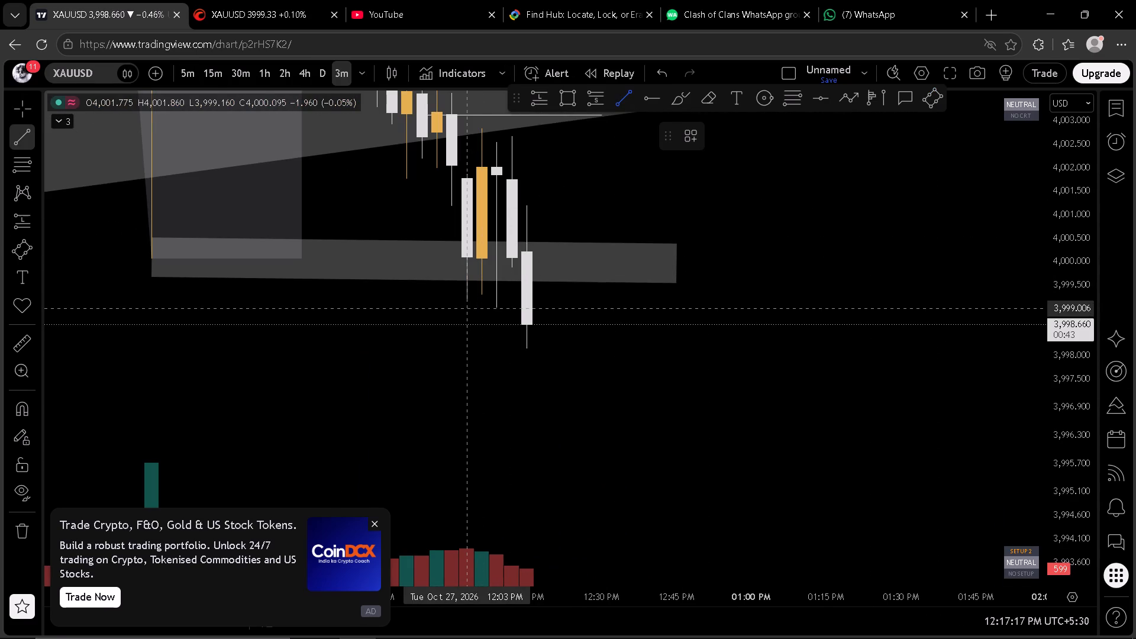
left_click(466, 306)
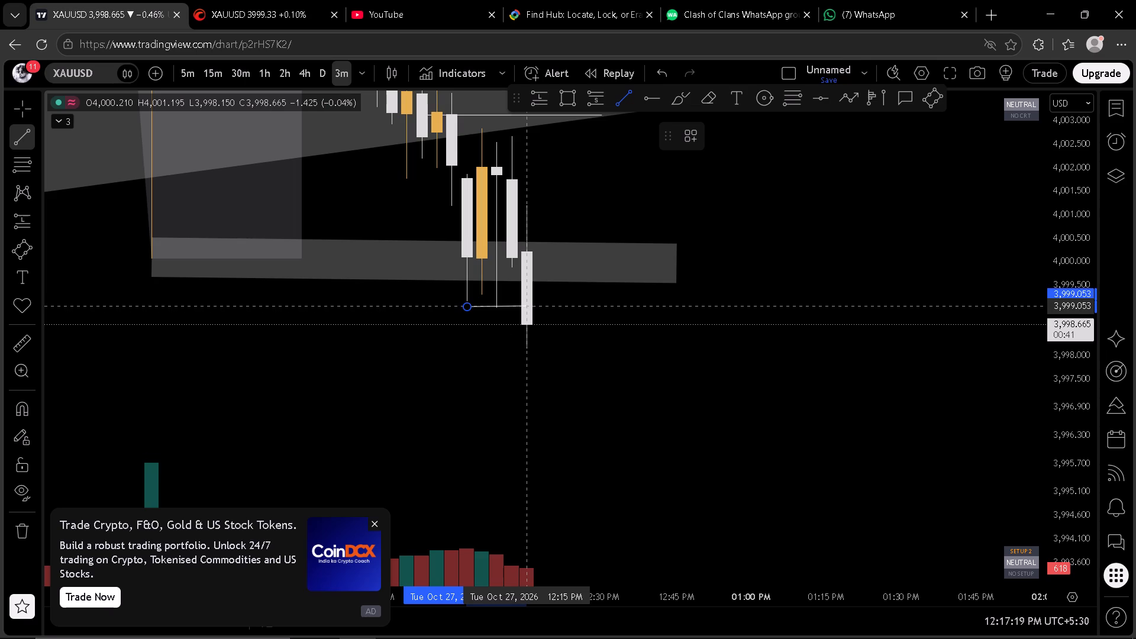
left_click(524, 306)
left_click(655, 306)
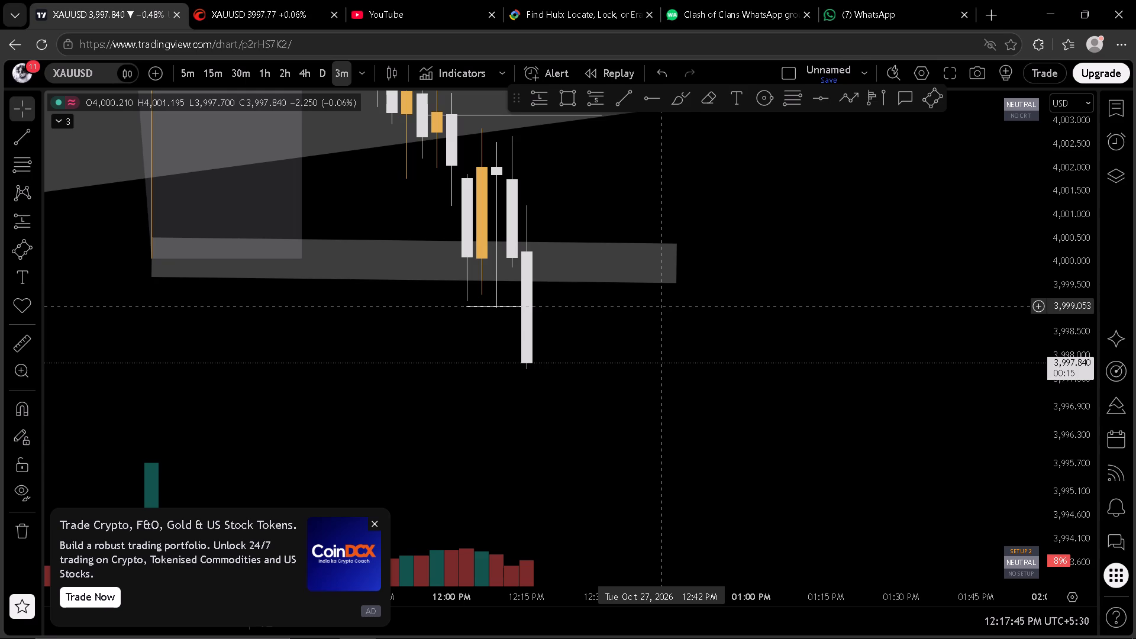
Review the marked XAUUSD levels in a wider view and on the 5-minute interval.
scroll(758, 388, "down", 4)
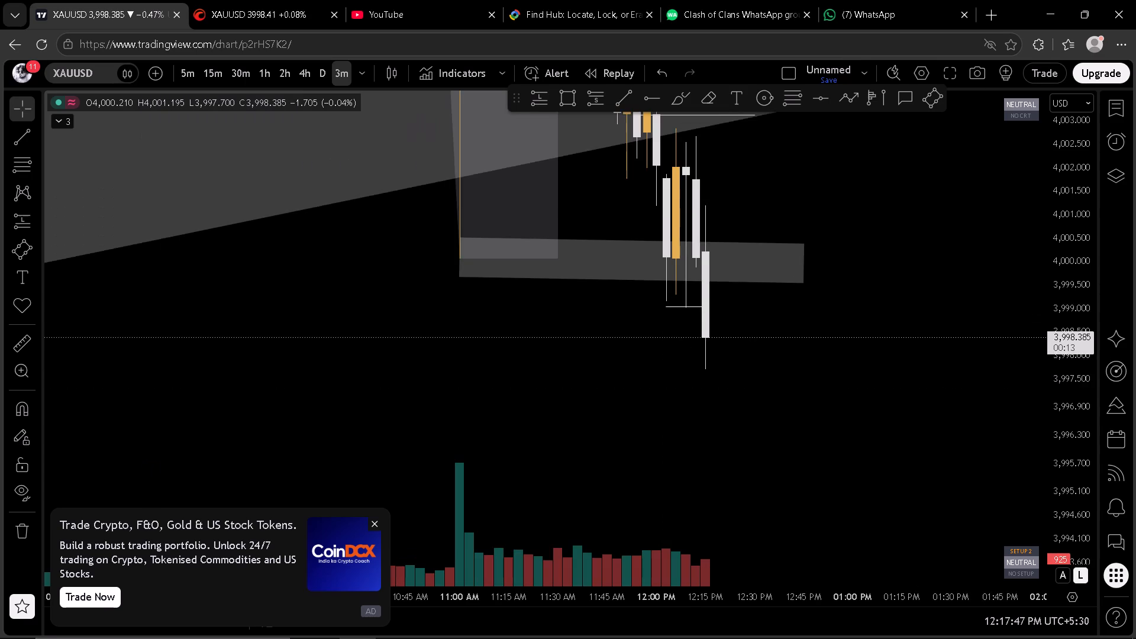
scroll(1050, 285, "down", 3)
scroll(940, 283, "down", 1)
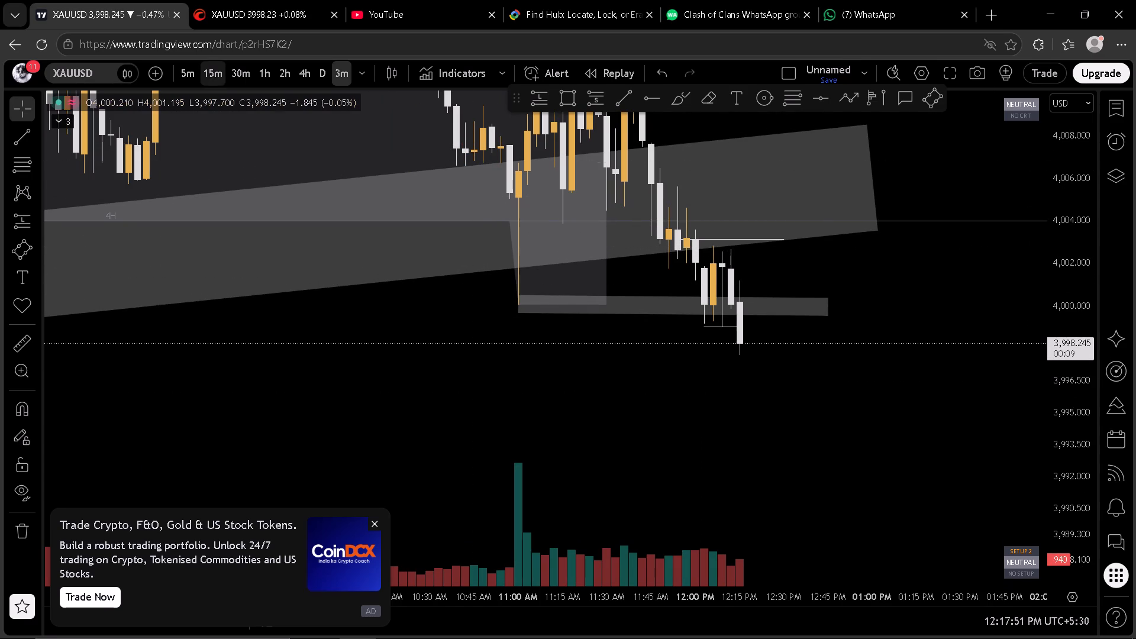
left_click(189, 66)
scroll(1083, 269, "down", 2)
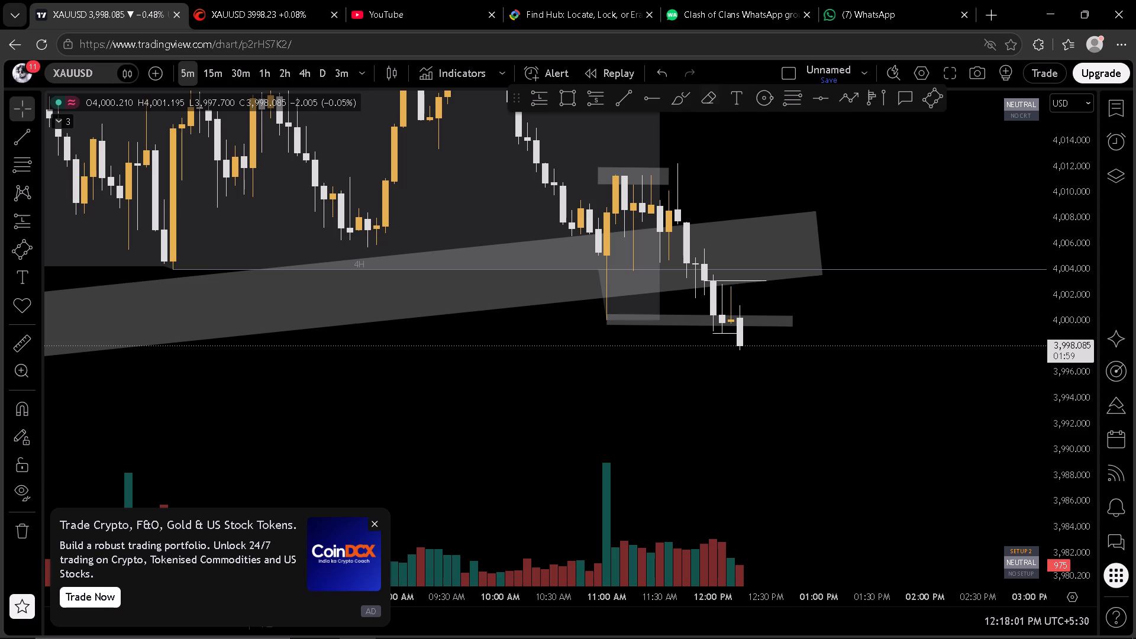
Switch to cTrader and choose Sell for the 0.1-lot XAUUSD market order.
left_click(196, 0)
left_click(903, 212)
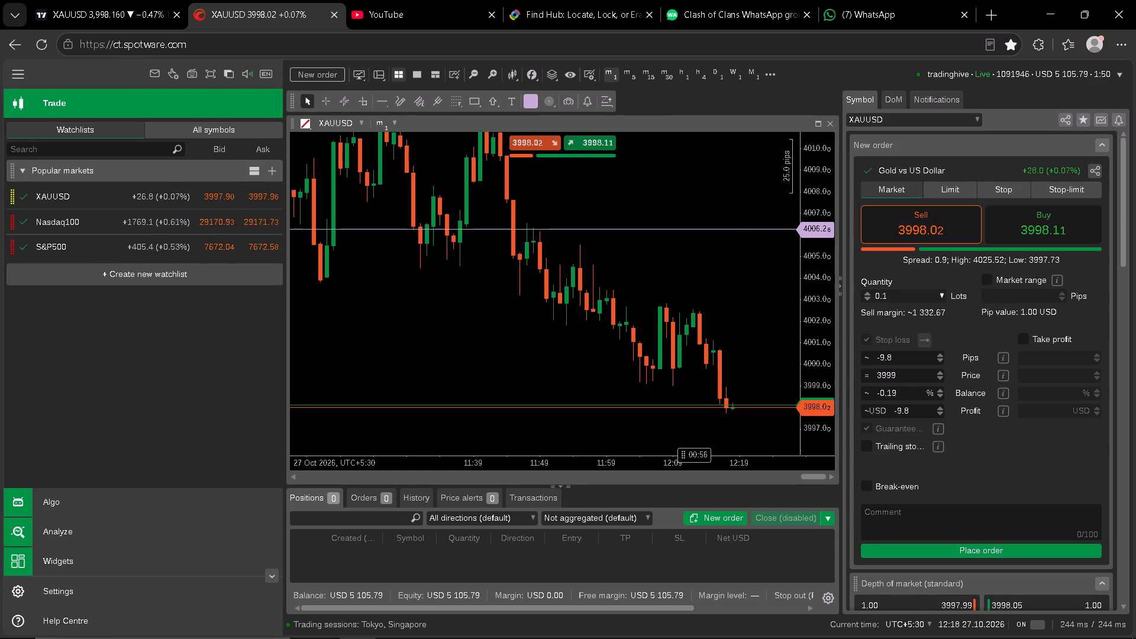
left_click(898, 296)
left_click(908, 280)
Set the sell order's stop-loss price to 4003.
left_click(901, 376)
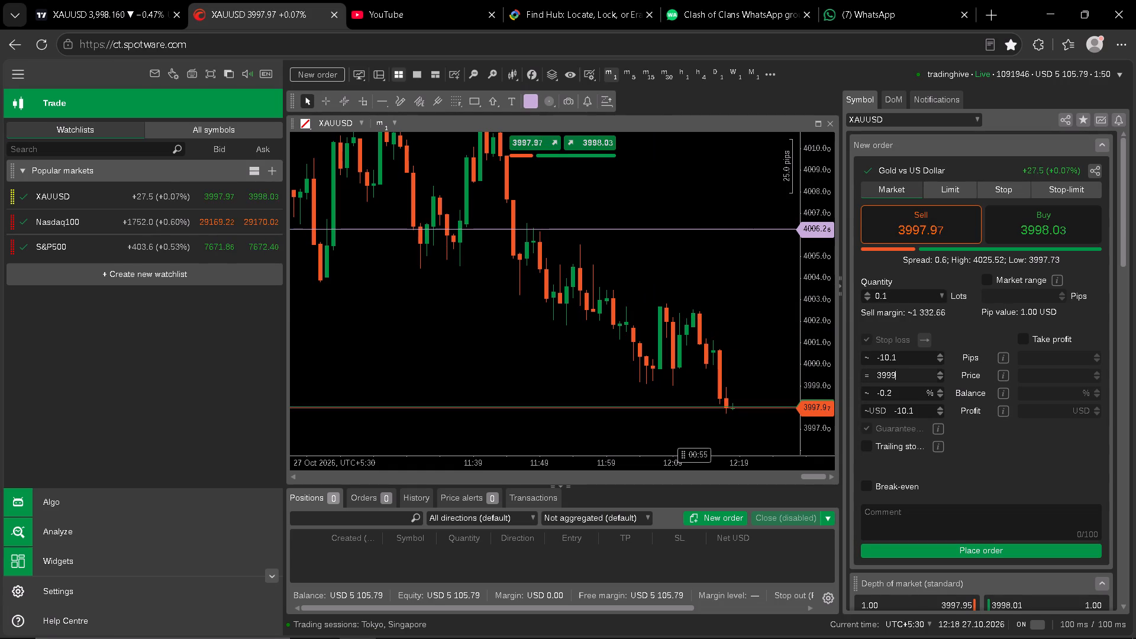
key("BackSpace")
key("BackSpace")
key("BackSpace")
key("BackSpace")
key("BackSpace")
key("BackSpace")
key("BackSpace")
key("BackSpace")
key("BackSpace")
key("4")
key("0")
key("0")
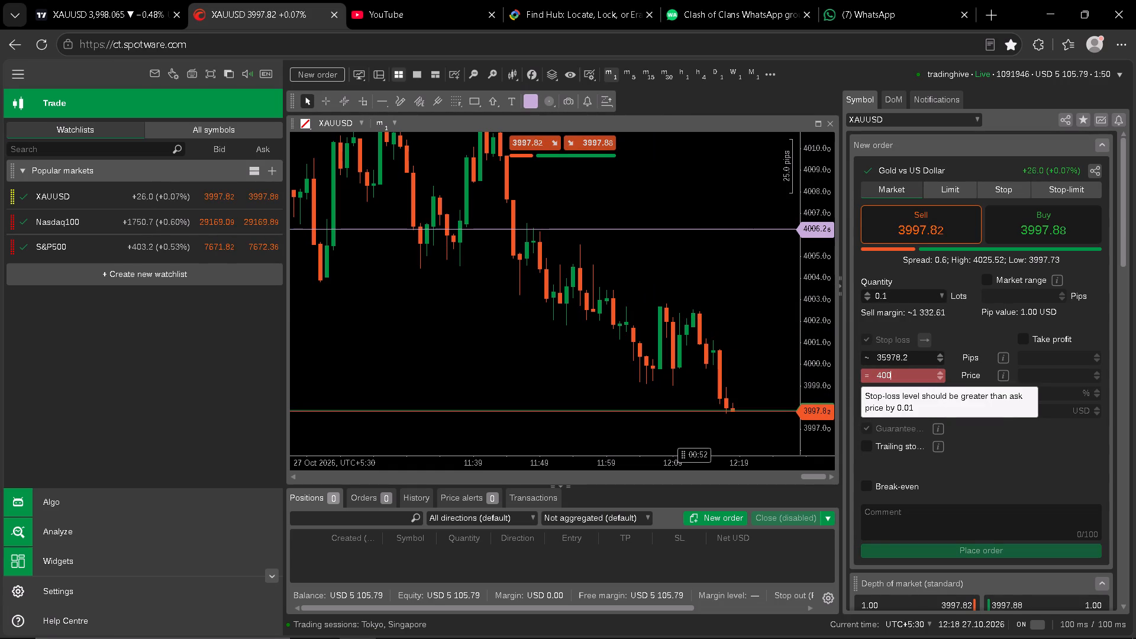
key("3")
left_click(995, 462)
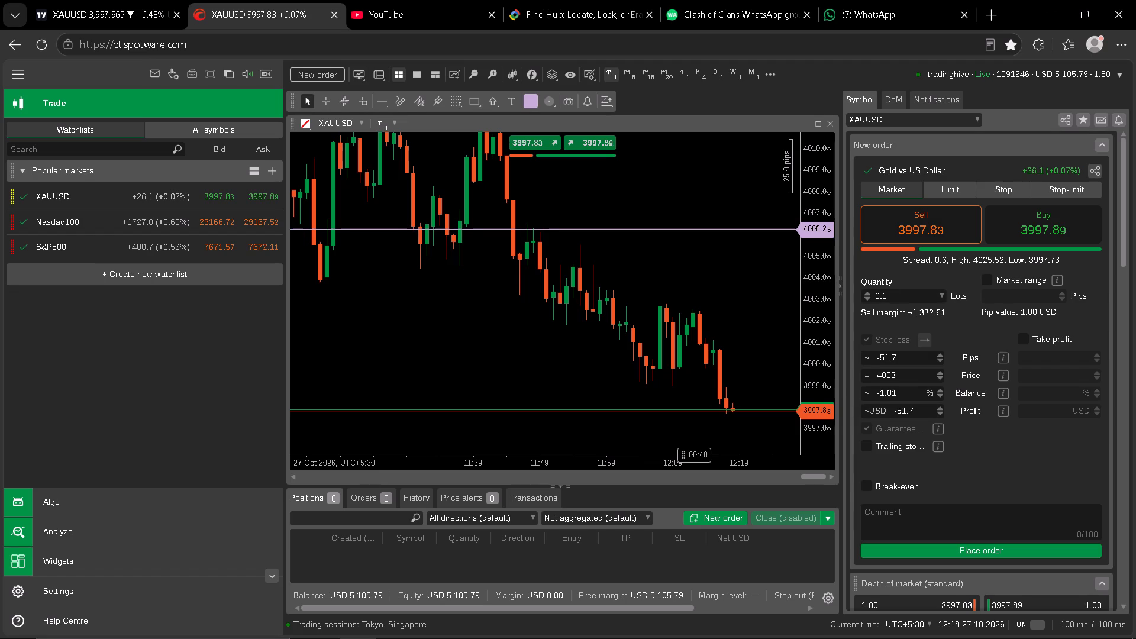
Switch to TradingView and check XAUUSD price action on the 3-minute interval.
left_click(142, 0)
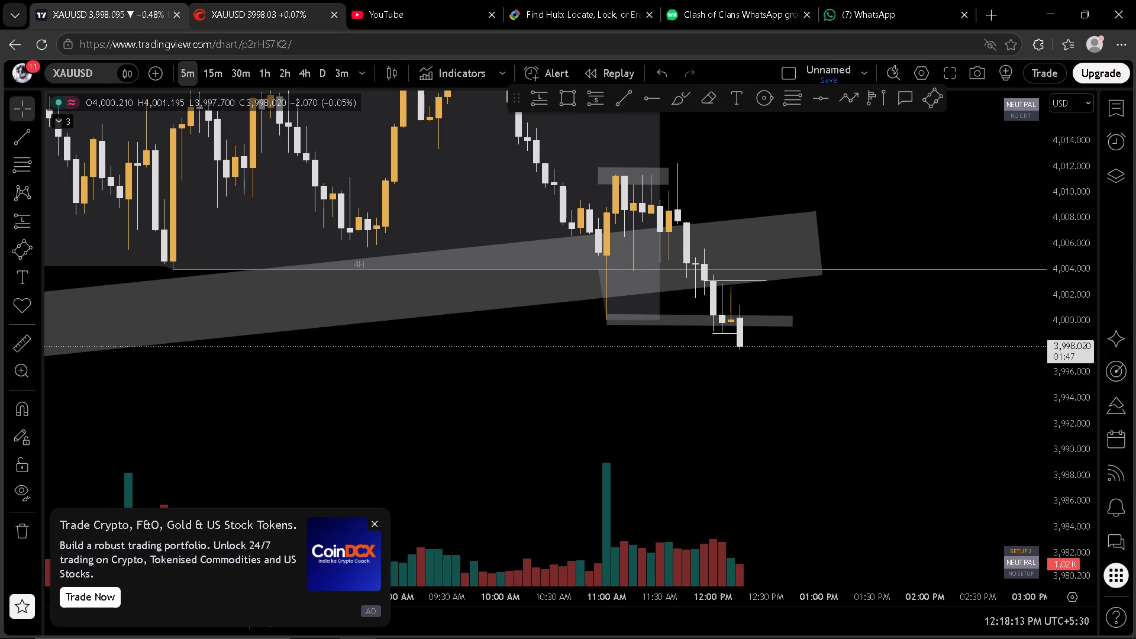
key("3")
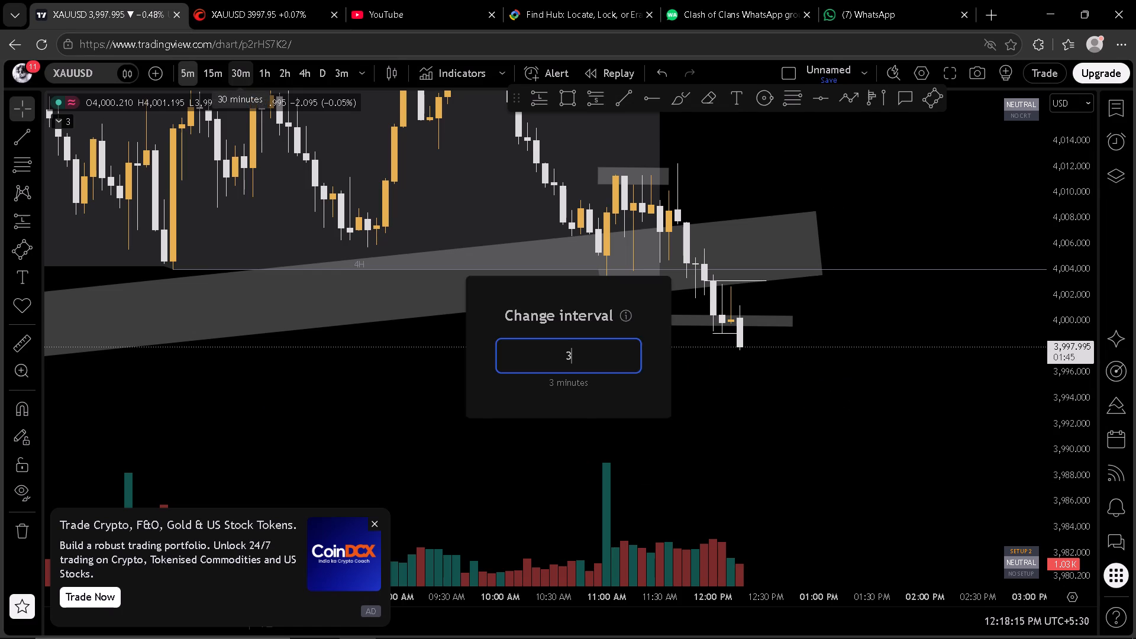
key("Return")
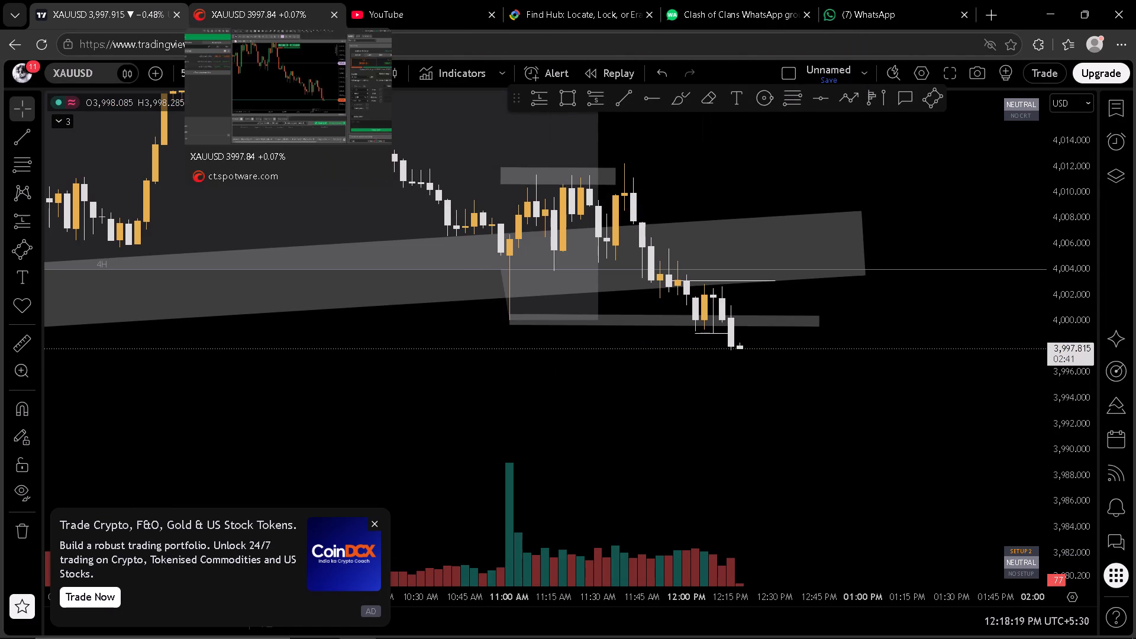
Return to cTrader and set the XAUUSD sell order's quantity to 0.08 lots.
left_click(273, 0)
left_click(895, 295)
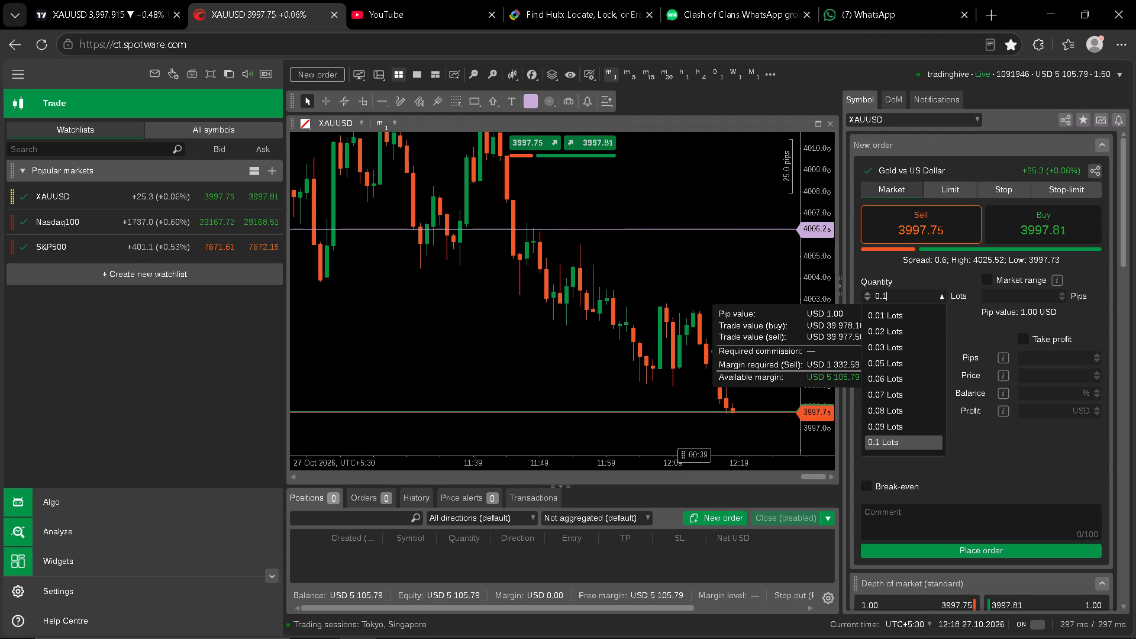
key("BackSpace")
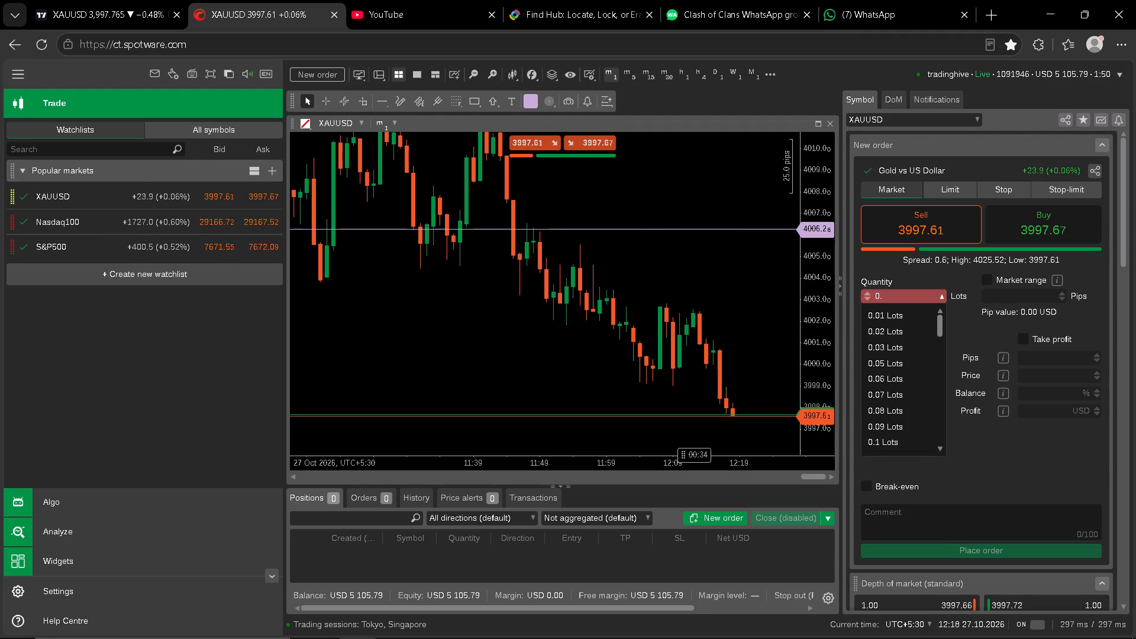
key("0")
key("9")
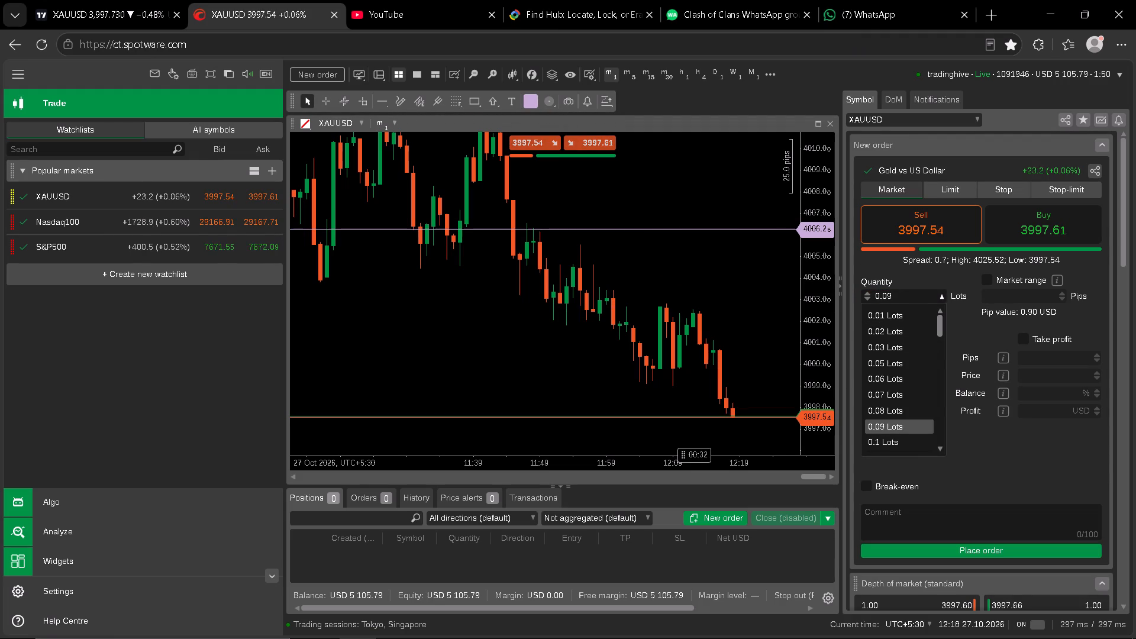
left_click(945, 274)
left_click(902, 294)
key("BackSpace")
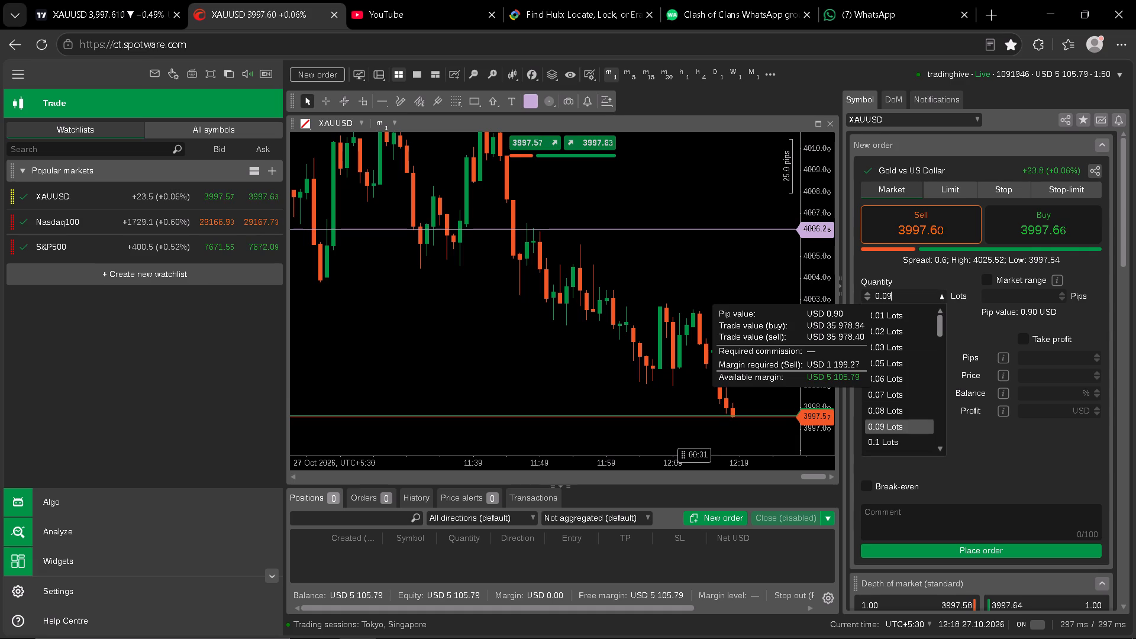
key("8")
left_click(979, 328)
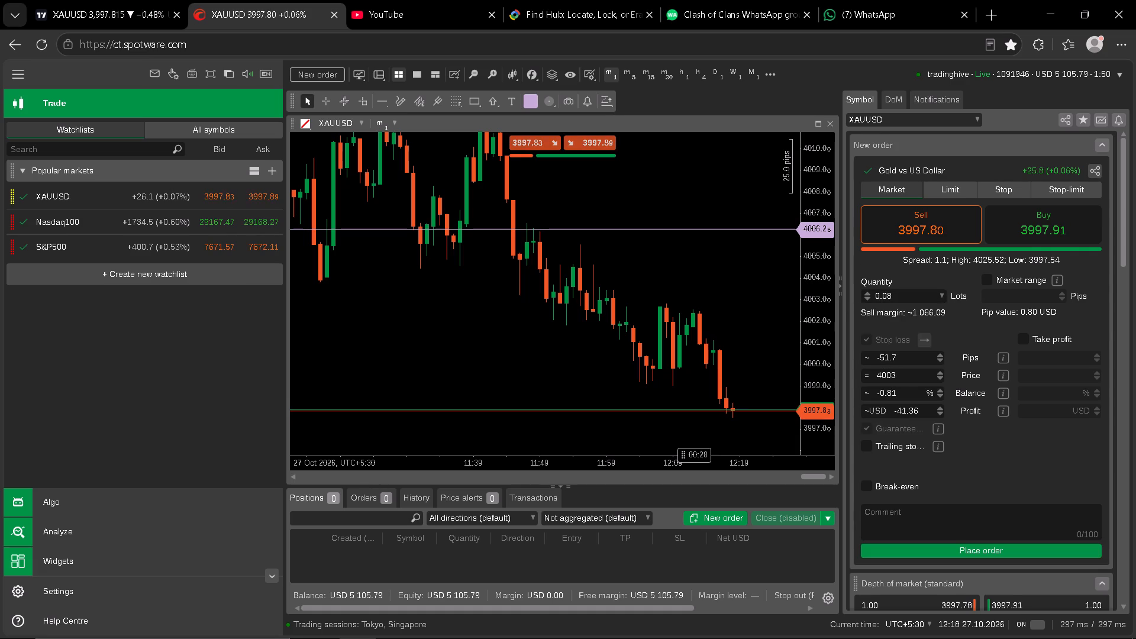
Place the 0.08-lot XAUUSD market sell order.
left_click(959, 551)
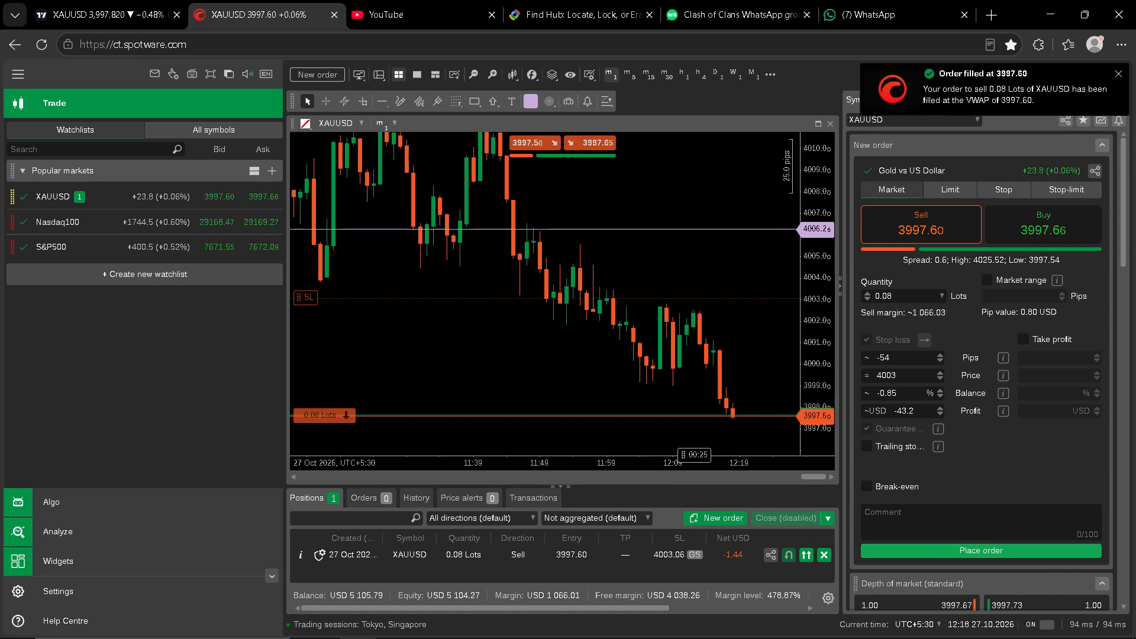
Check the new sell position on the cTrader chart and compare it with the TradingView chart.
left_click_drag(703, 356, 678, 248)
left_click(678, 248)
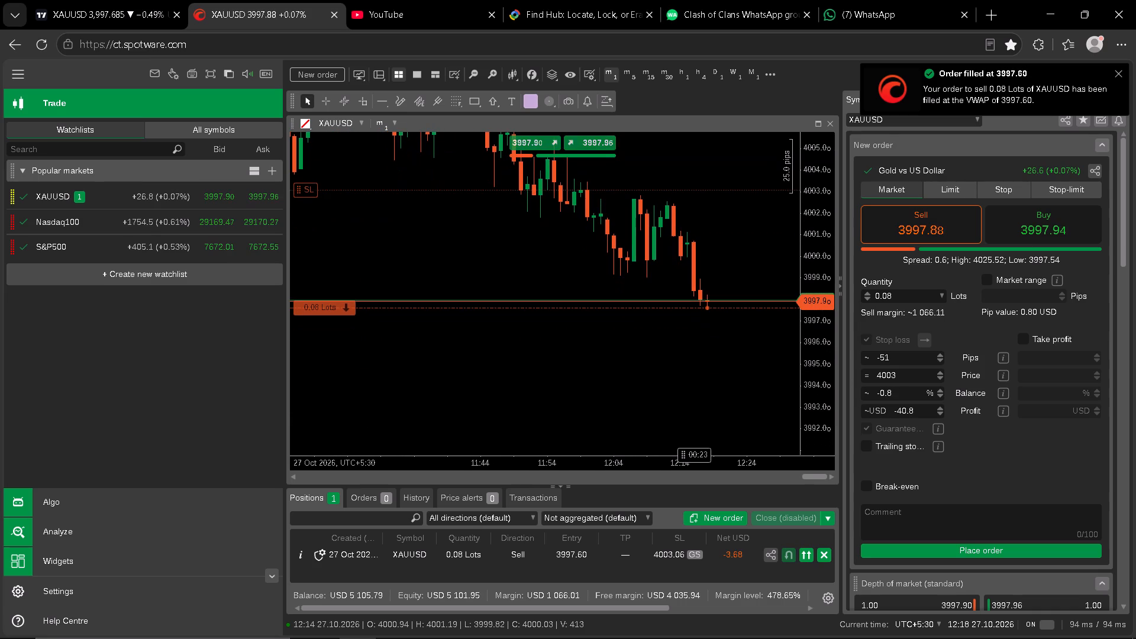
left_click(75, 0)
left_click(273, 1)
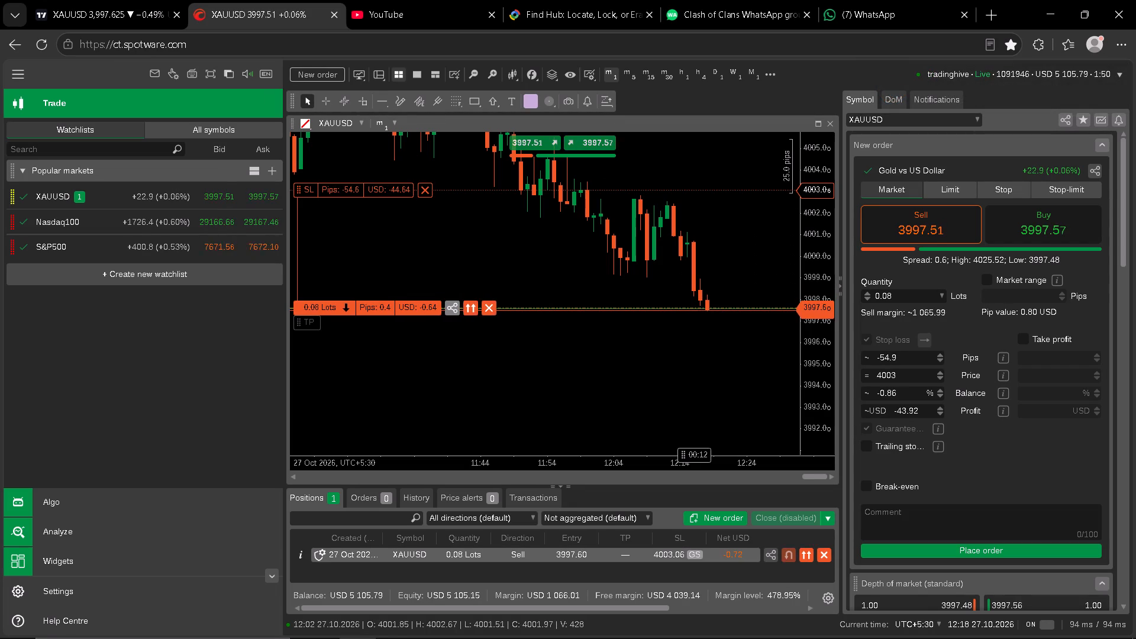
In TradingView, add a Short Position drawing with entry at about 3,997.70 on the latest candle and its stop at about 4,003.05.
left_click(144, 0)
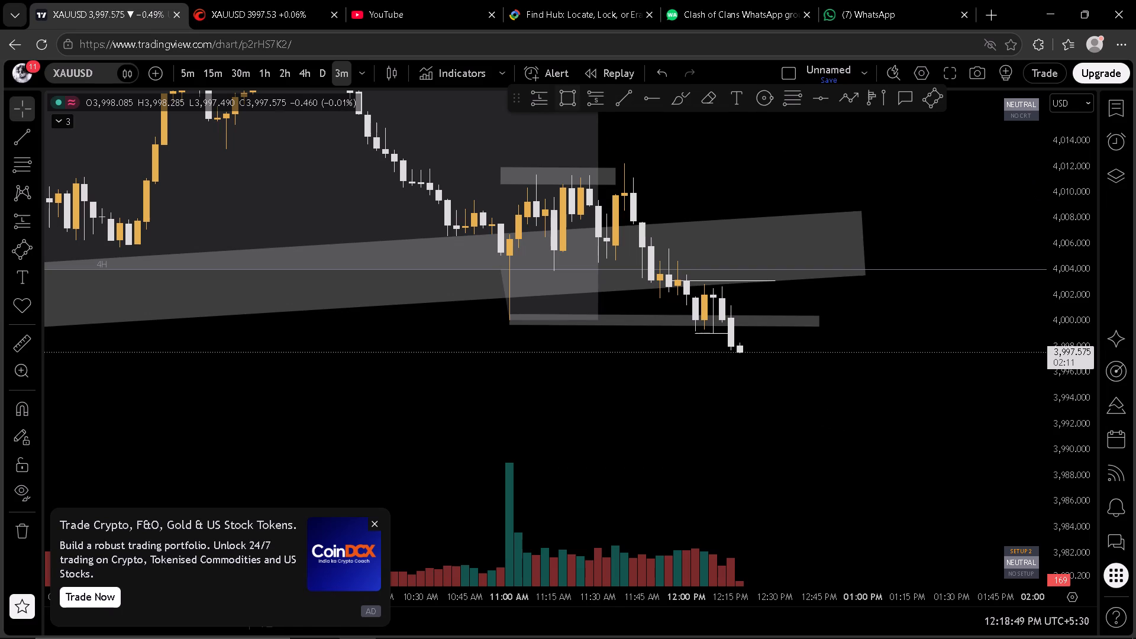
left_click(584, 101)
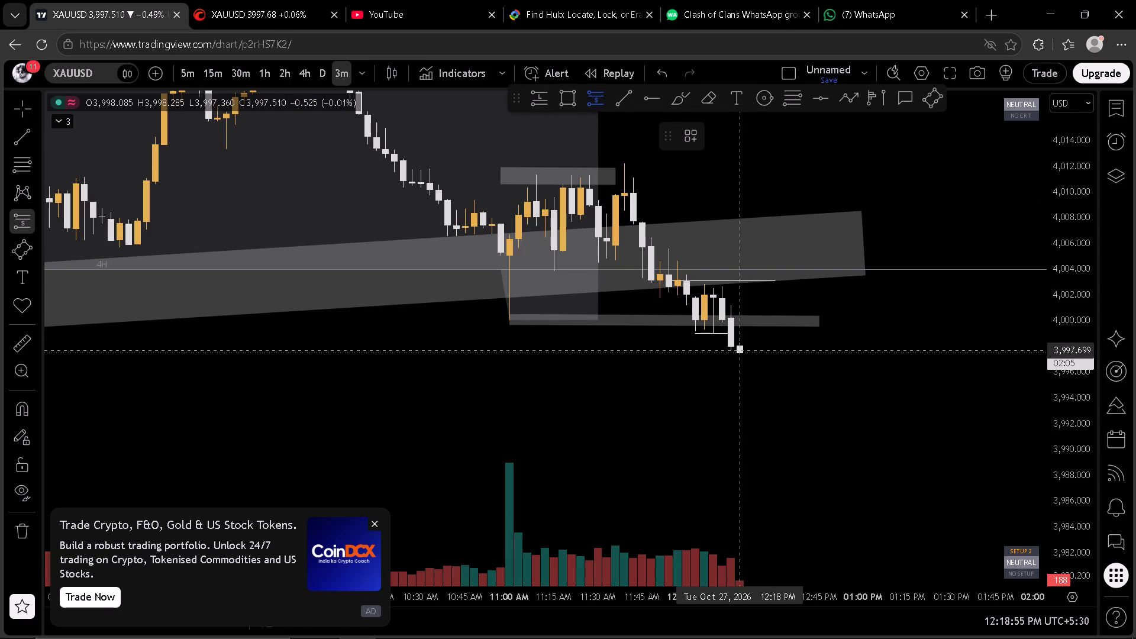
left_click(744, 350)
left_click(945, 348)
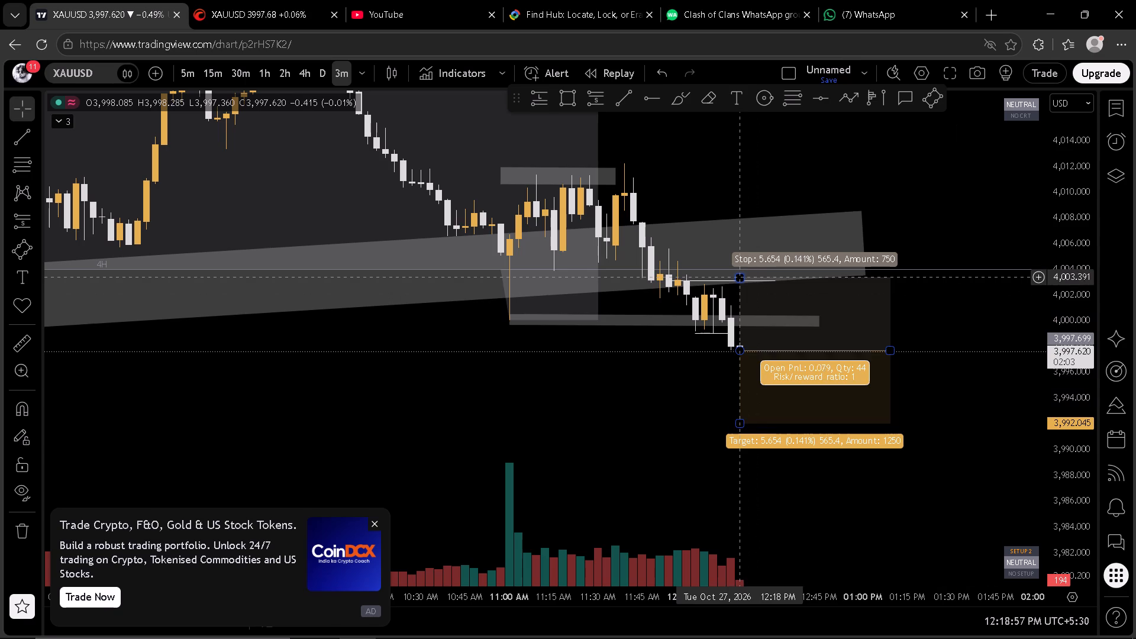
left_click(741, 277)
left_click_drag(741, 273, 741, 281)
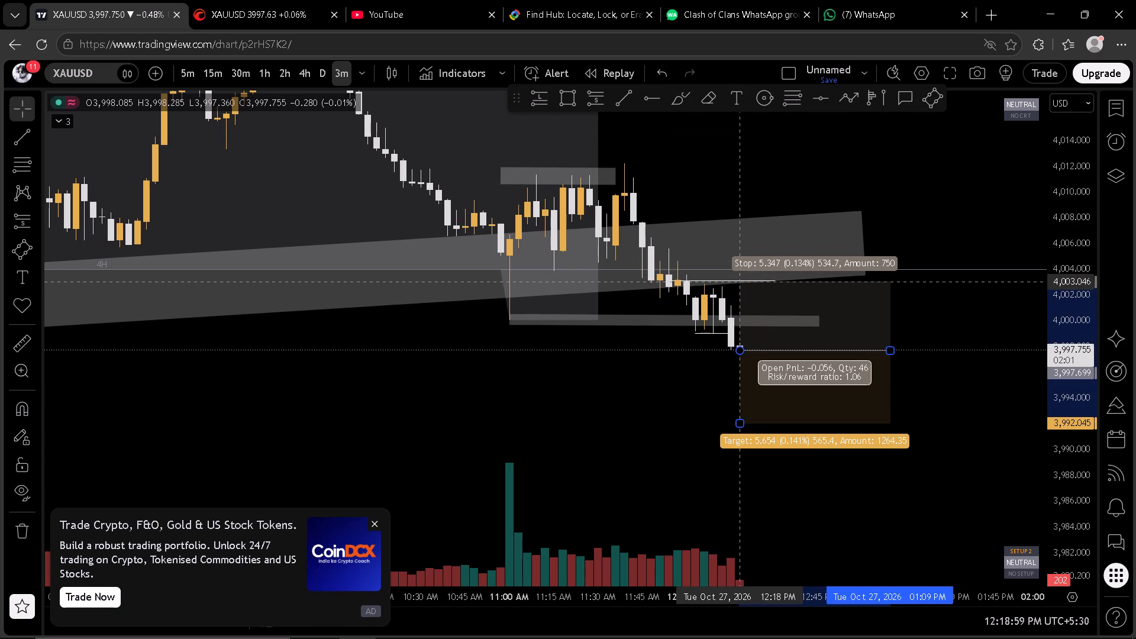
left_click(741, 281)
Compare the sell position's entry and stop loss in cTrader with the Short Position drawing's stop in TradingView.
left_click(258, 0)
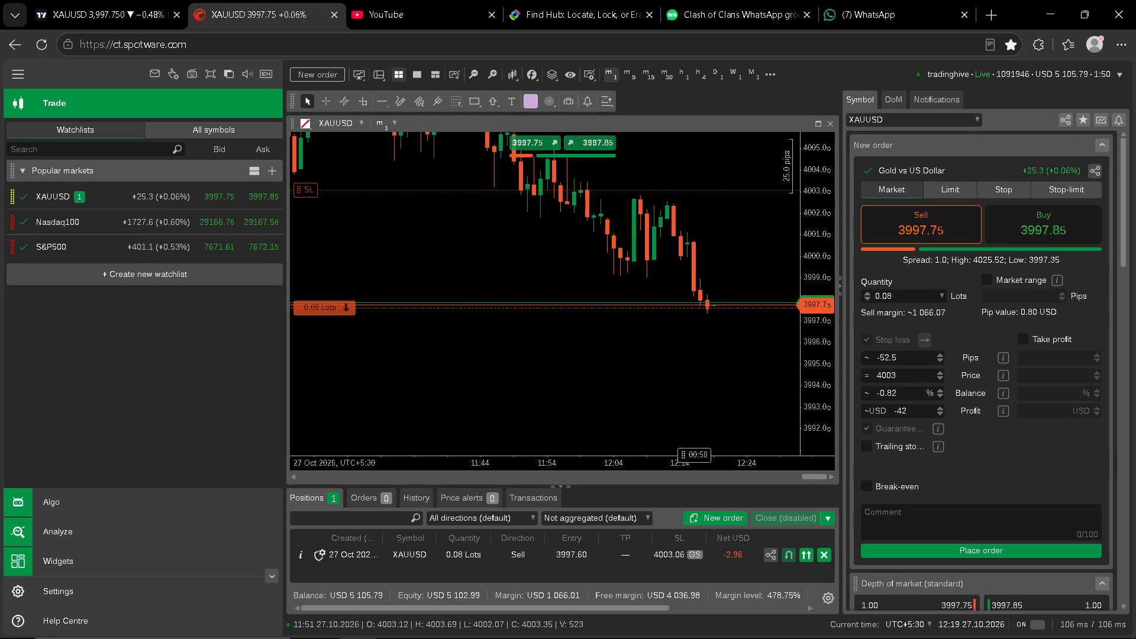
left_click(70, 0)
left_click(740, 281)
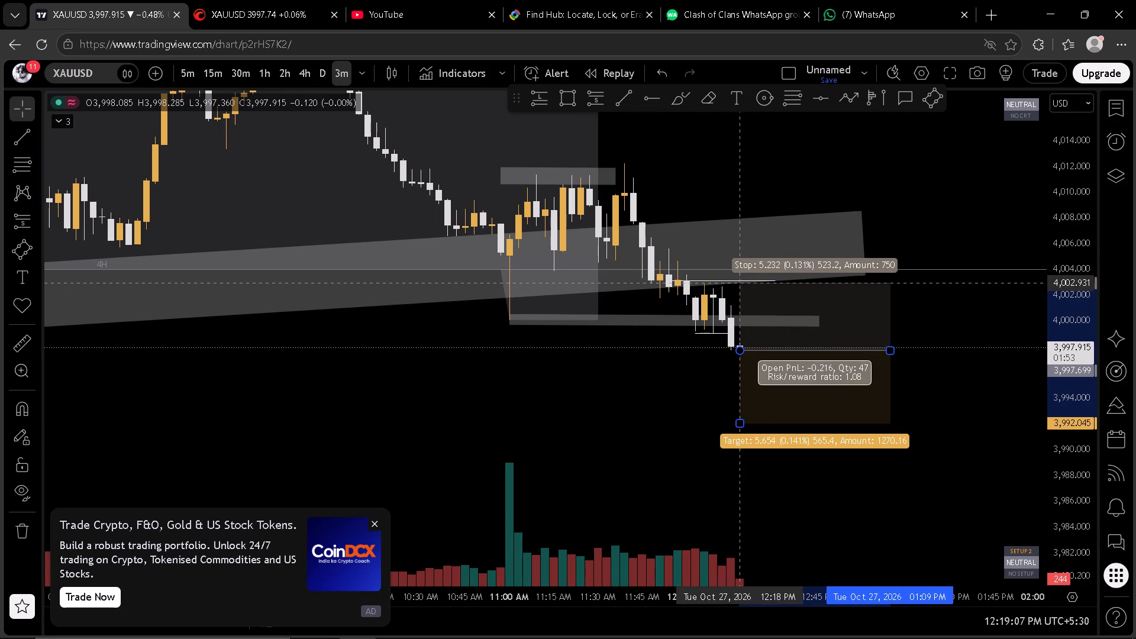
left_click(960, 360)
Extend the Short Position drawing's target down to about 3,986.97.
scroll(996, 367, "down", 7)
left_click_drag(787, 406, 698, 346)
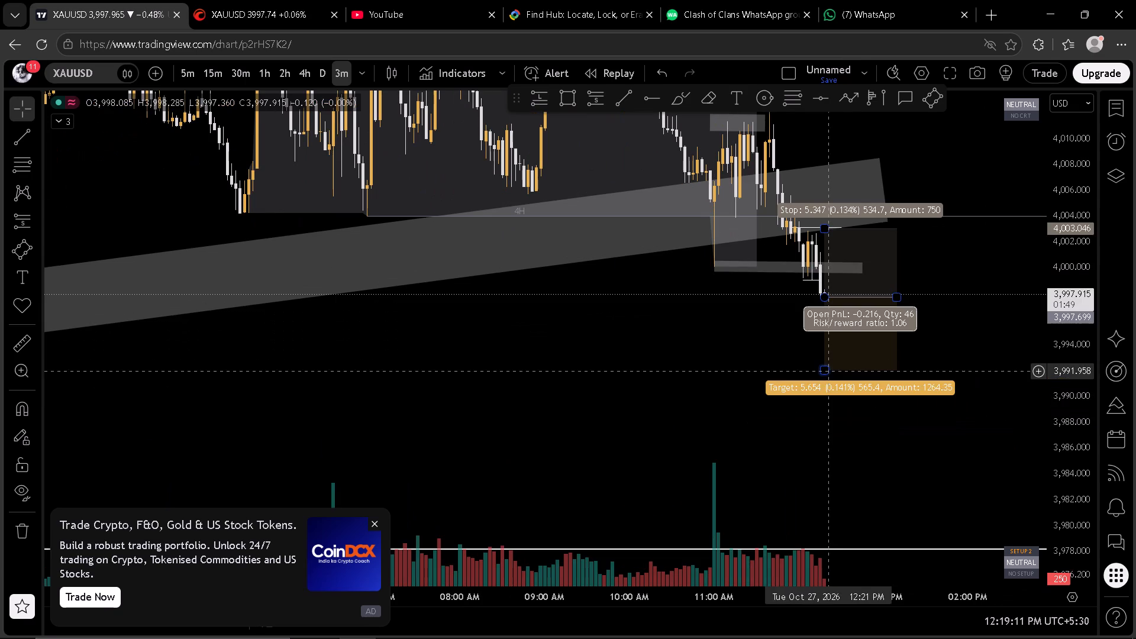
left_click_drag(827, 371, 827, 434)
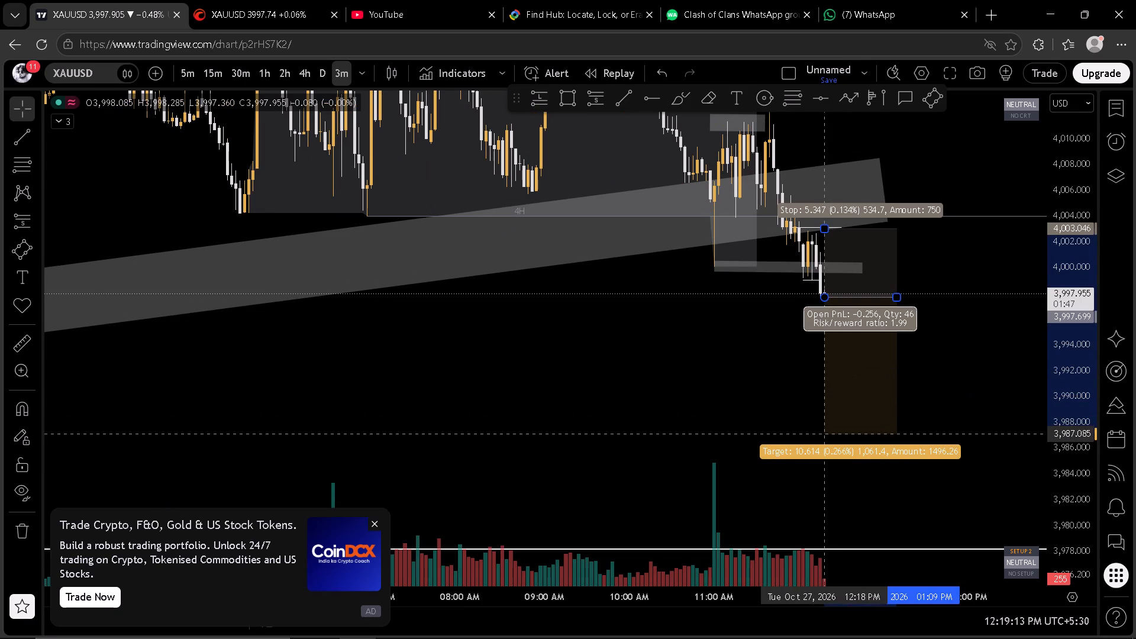
left_click_drag(827, 434, 827, 435)
left_click(764, 390)
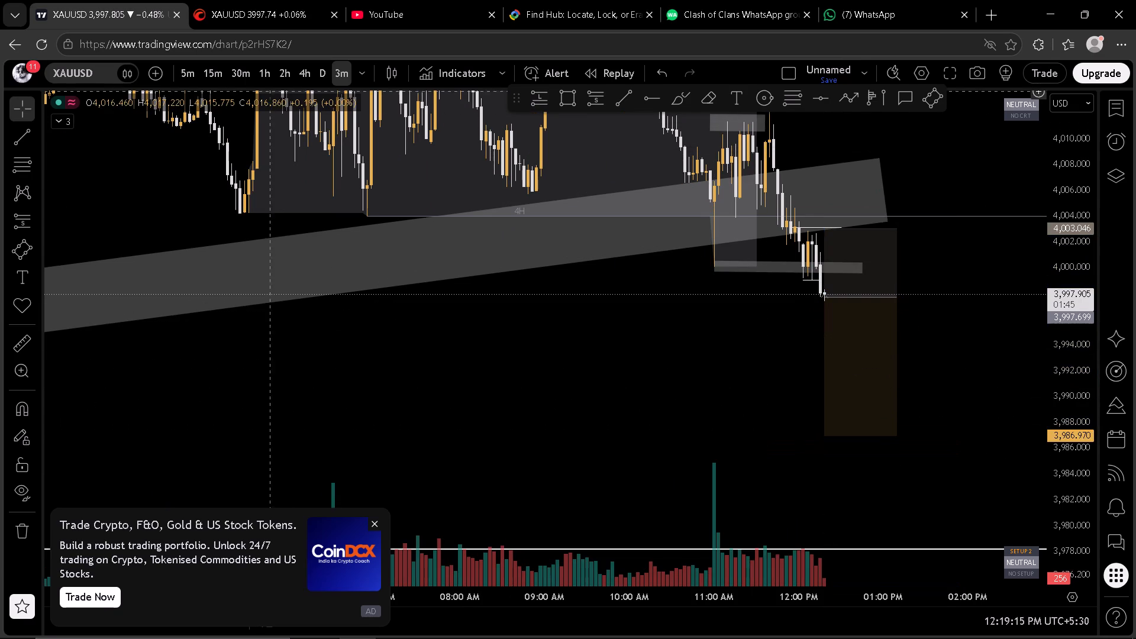
On the 1-hour chart, add horizontal rays at about 3,993.07 and 3,989.01 from the October 26 evening swing low.
left_click(265, 79)
scroll(1072, 313, "down", 3)
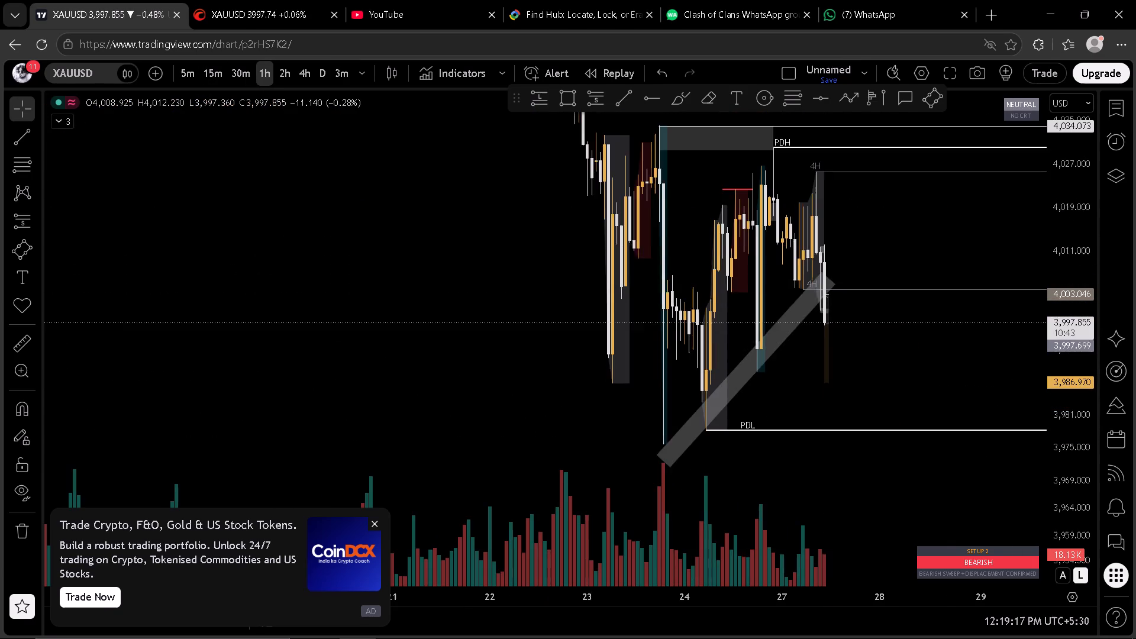
scroll(964, 328, "up", 4)
left_click_drag(899, 349, 899, 335)
left_click(656, 102)
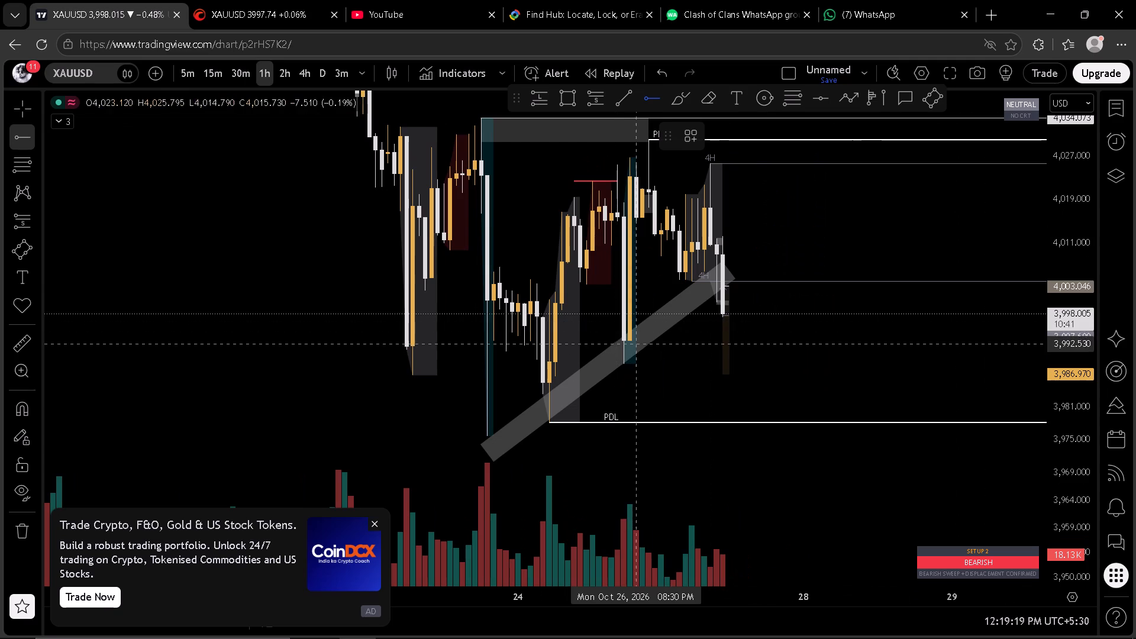
left_click(625, 341)
left_click(901, 337)
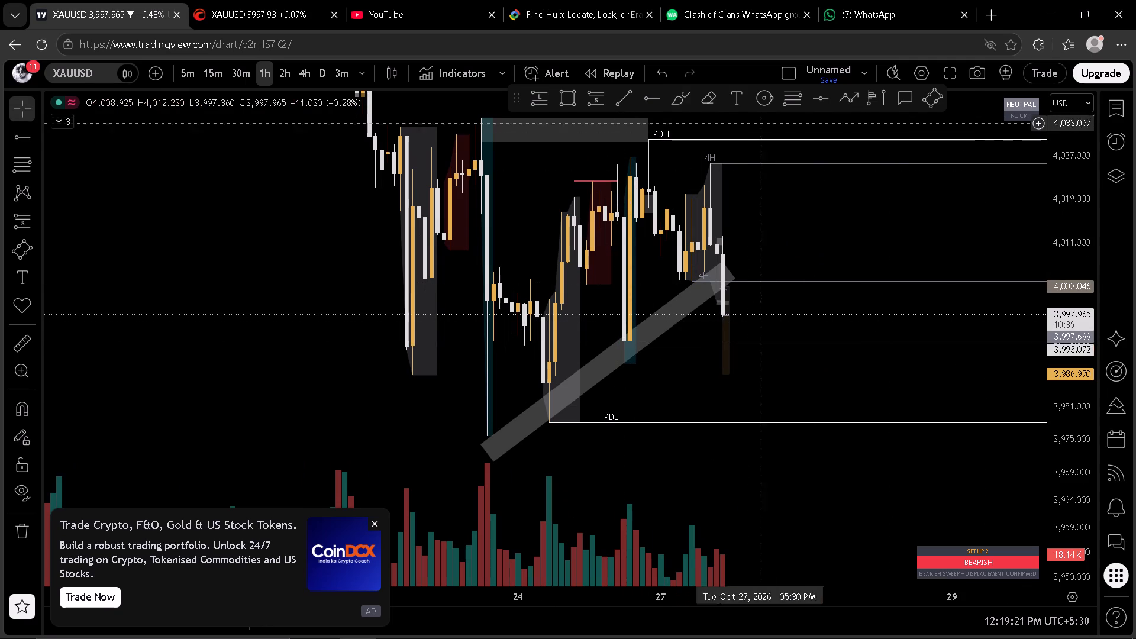
left_click(643, 100)
left_click(624, 363)
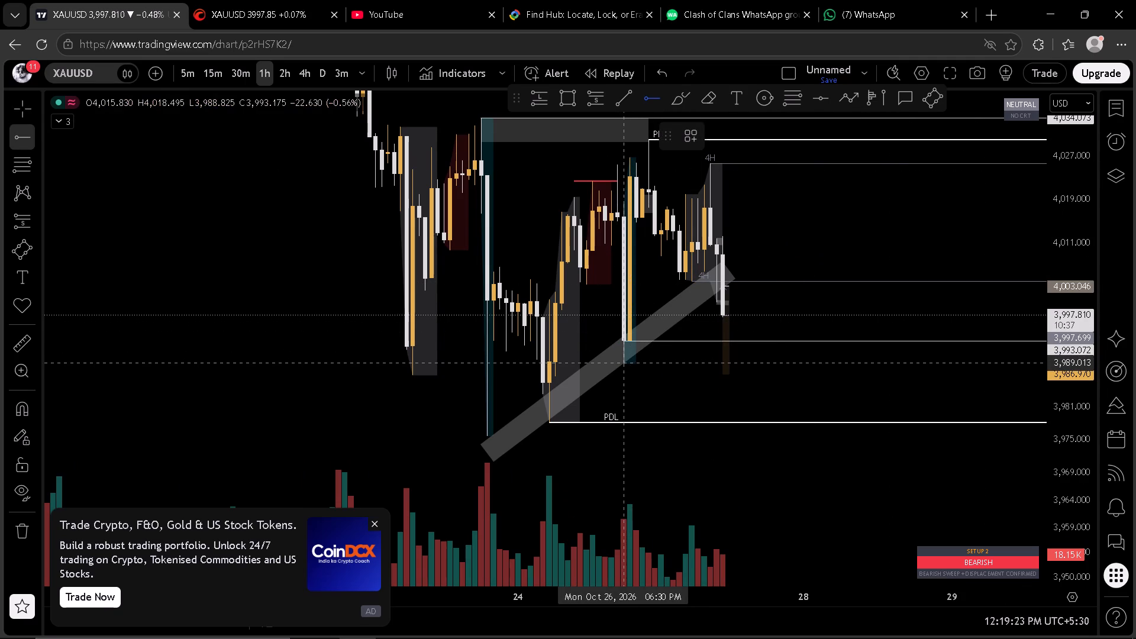
left_click(702, 373)
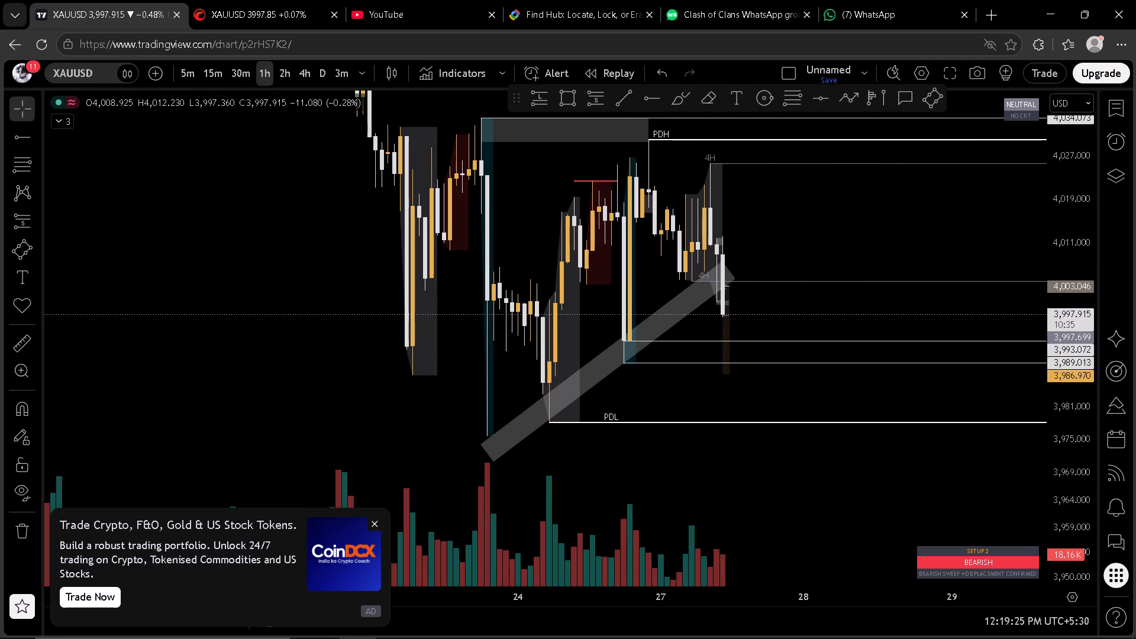
Review the 30-minute and 15-minute charts, and on the 5-minute chart add a horizontal ray at about 3,994.83 from the October 26 drop.
left_click(235, 68)
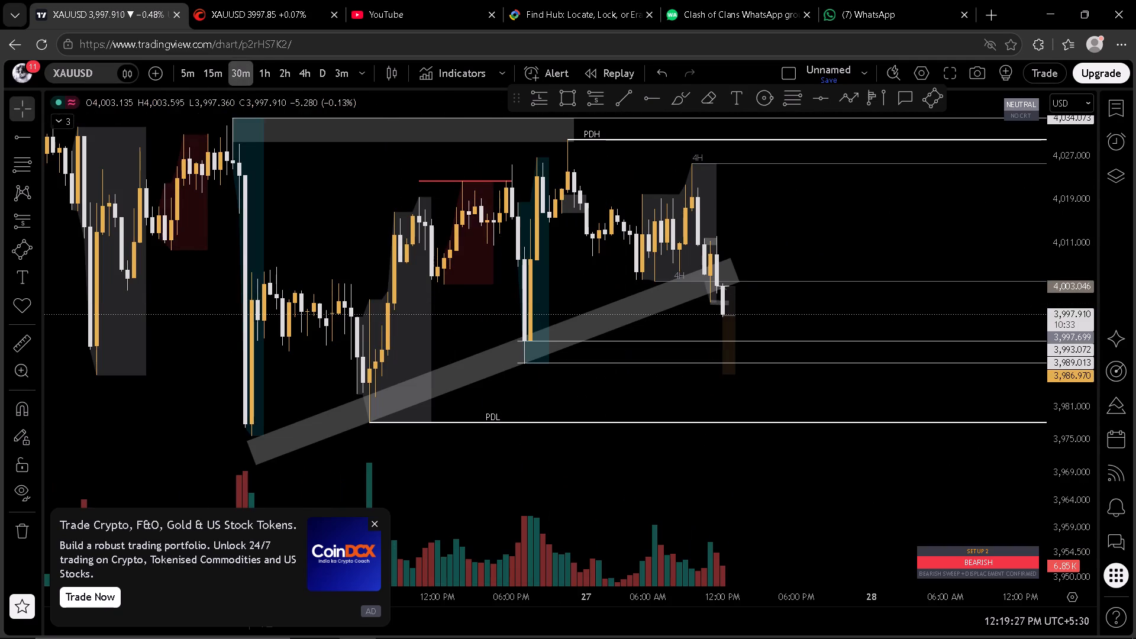
left_click(216, 71)
scroll(623, 289, "down", 3)
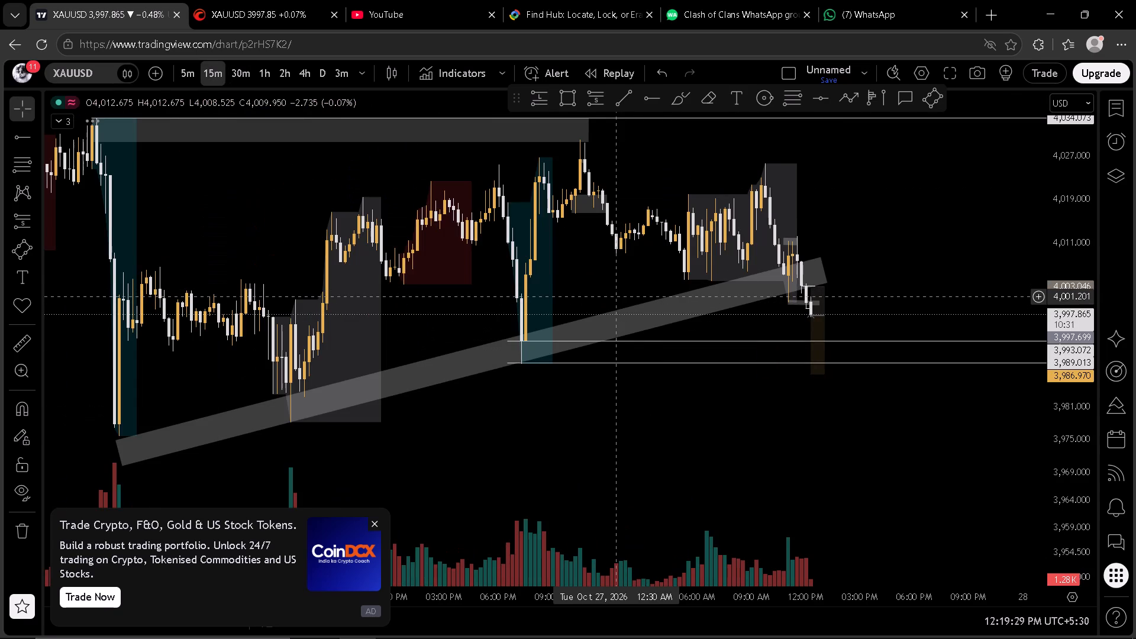
left_click(181, 70)
scroll(472, 277, "down", 2)
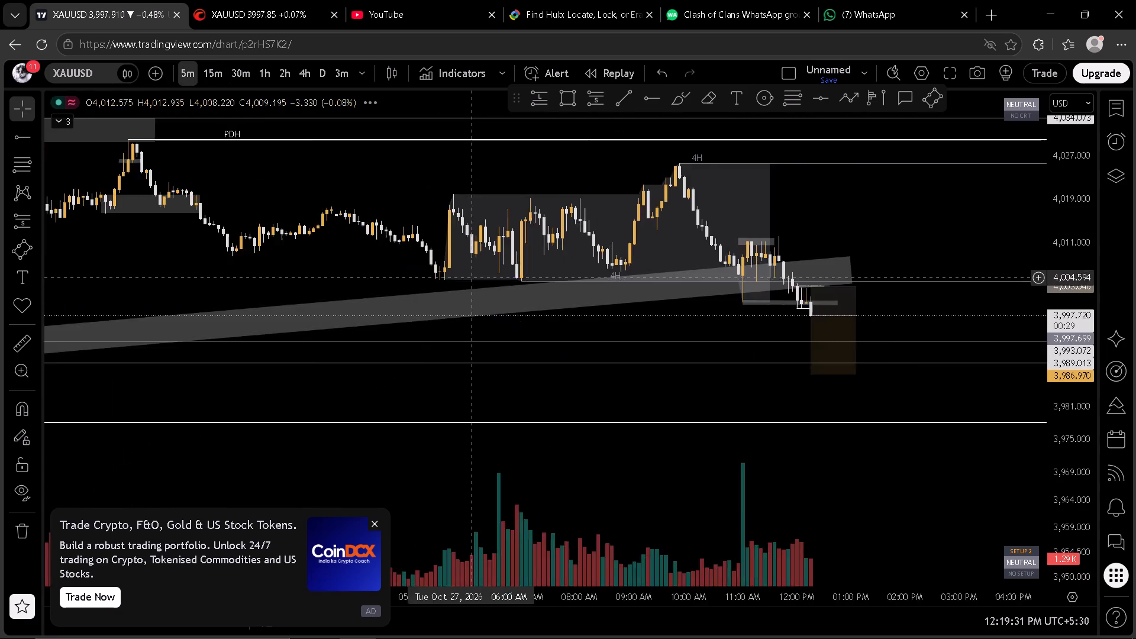
scroll(475, 279, "down", 3)
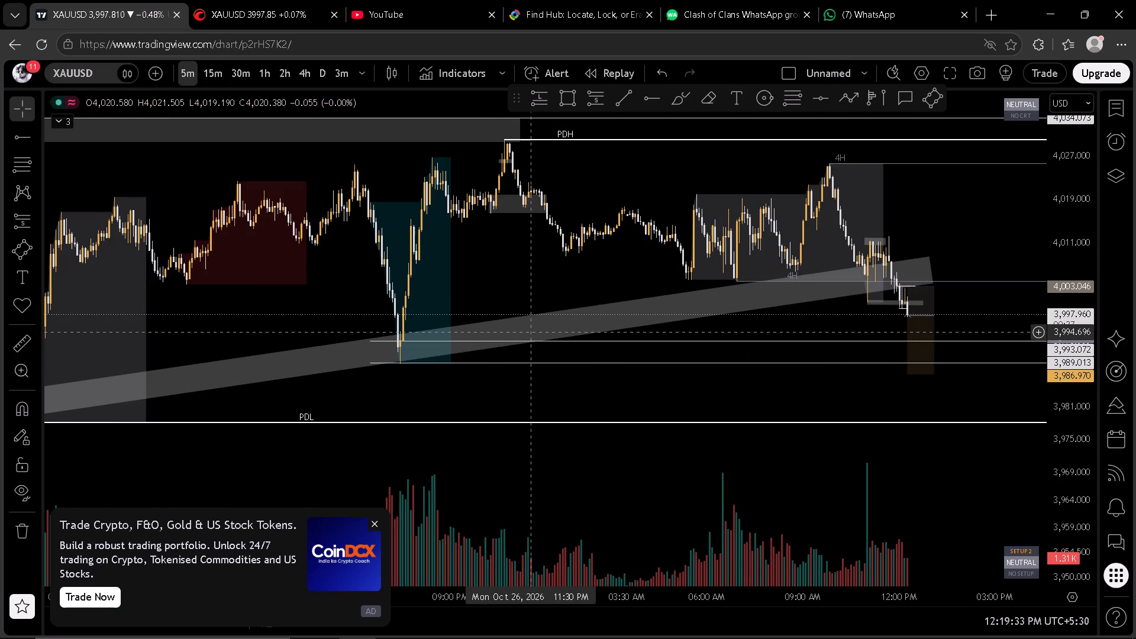
left_click(656, 100)
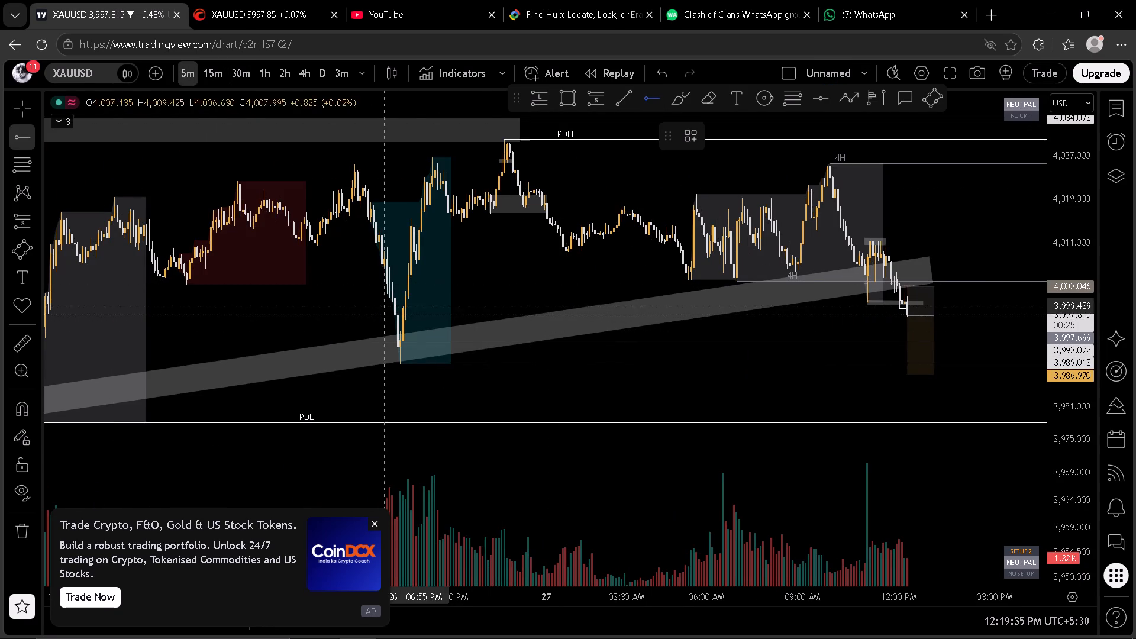
left_click(399, 331)
left_click(455, 267)
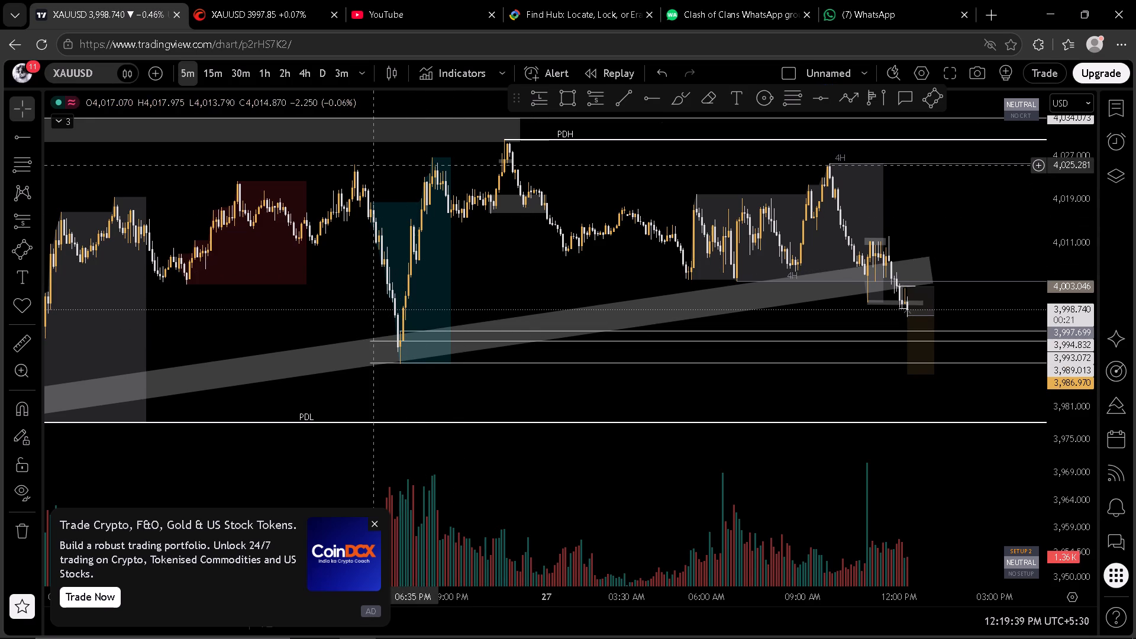
On the 3-minute chart, label the horizontal ray at 3,994.83 with the text "tp1".
left_click(343, 80)
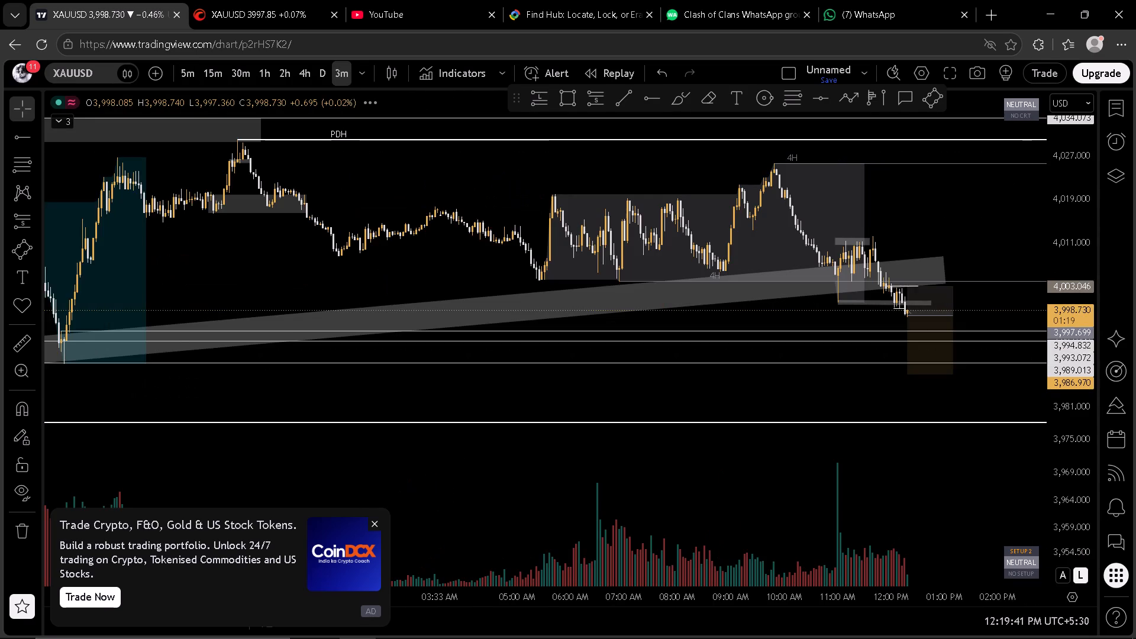
scroll(1061, 366, "up", 5)
scroll(955, 350, "up", 9)
left_click_drag(985, 369, 879, 370)
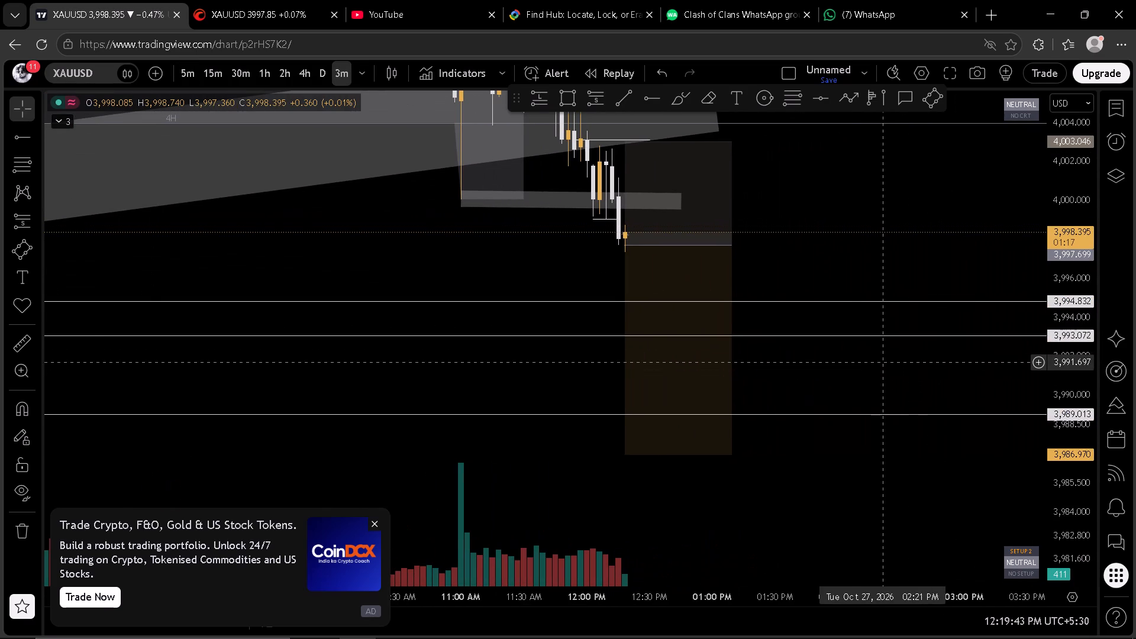
left_click_drag(1054, 216, 1054, 216)
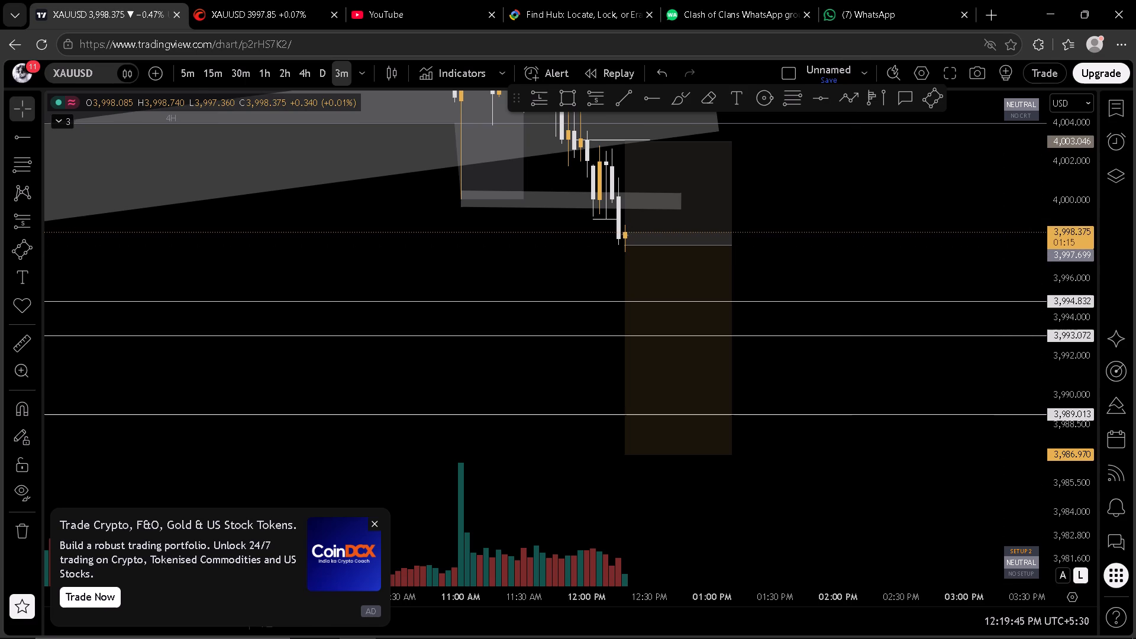
left_click_drag(1054, 216, 1057, 258)
left_click_drag(947, 243, 932, 257)
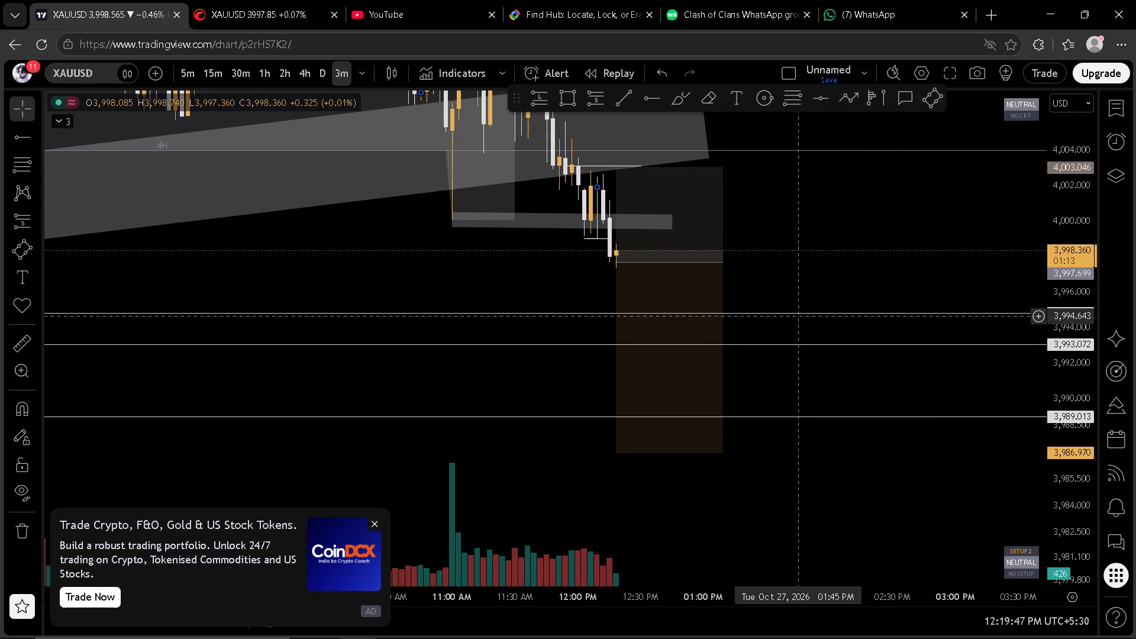
double_click(798, 313)
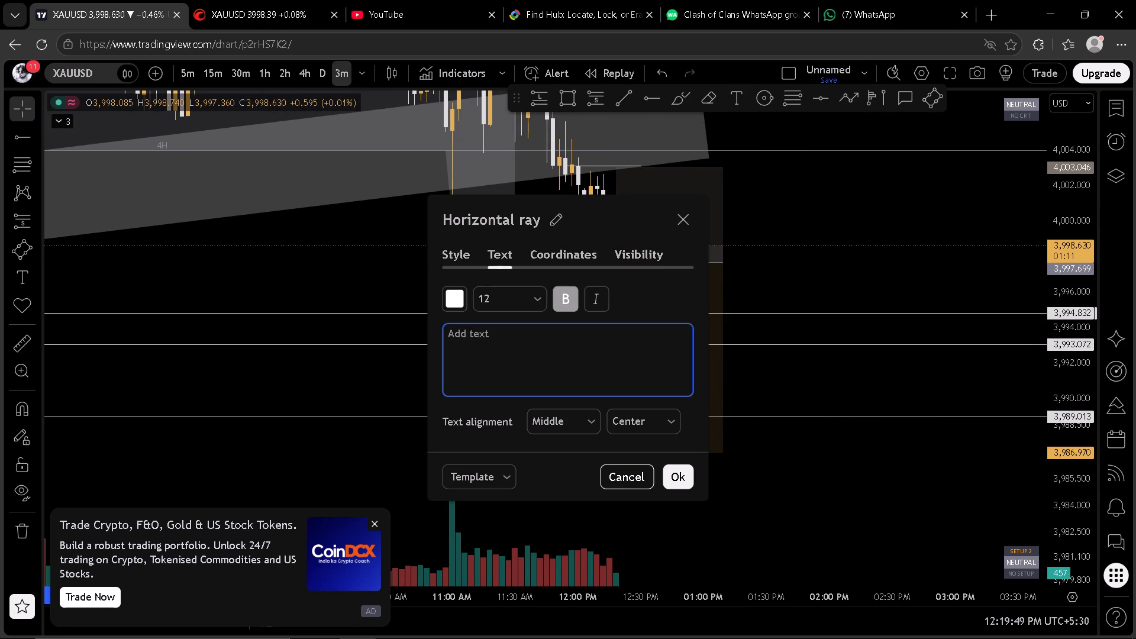
key("t")
key("p")
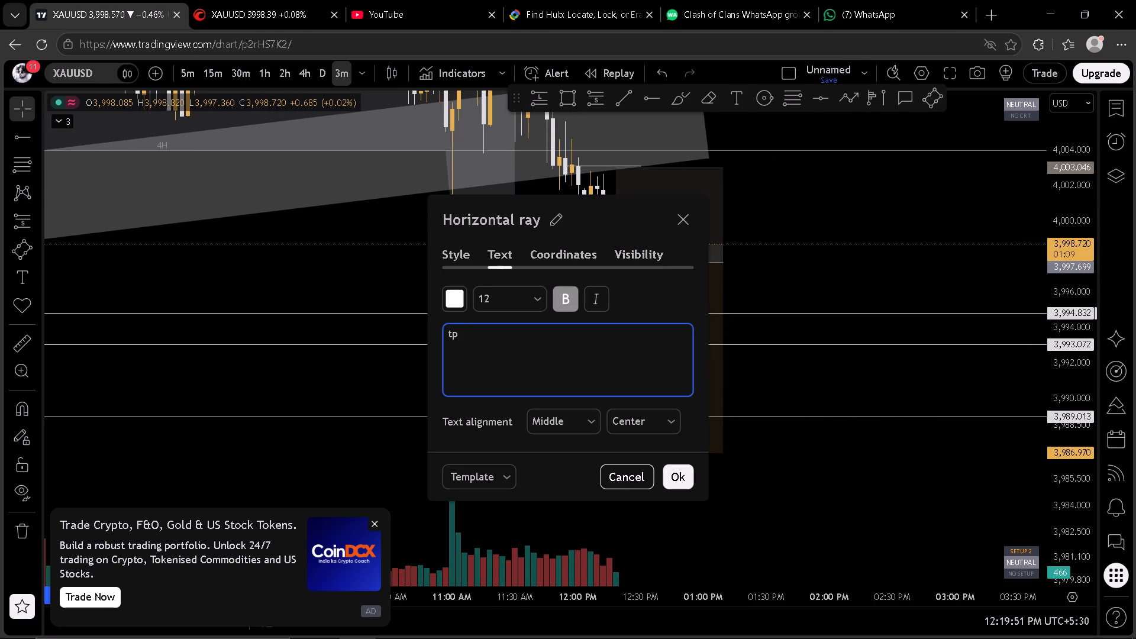
key("1")
left_click(684, 472)
left_click(777, 370)
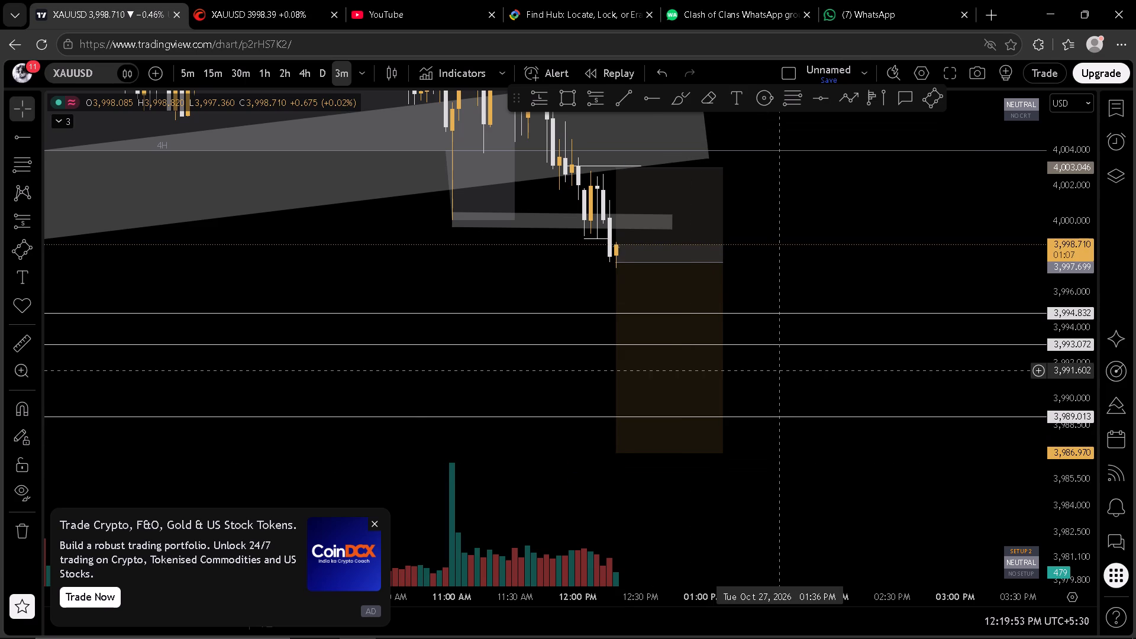
Set the horizontal text alignment of the tp1 ray's label to Right.
double_click(790, 314)
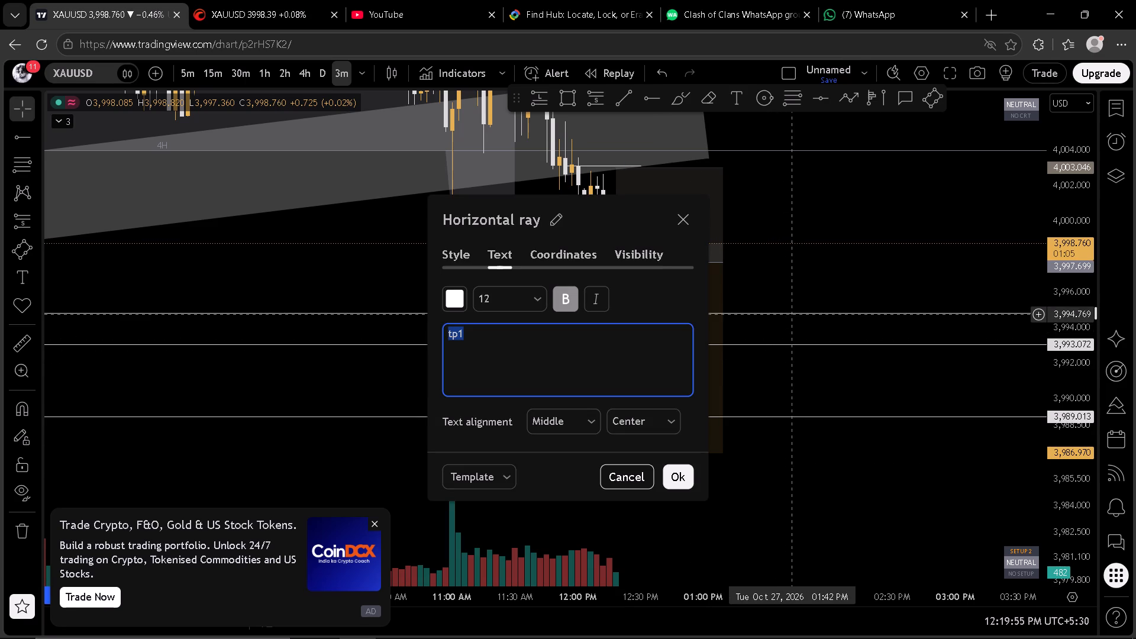
left_click(590, 419)
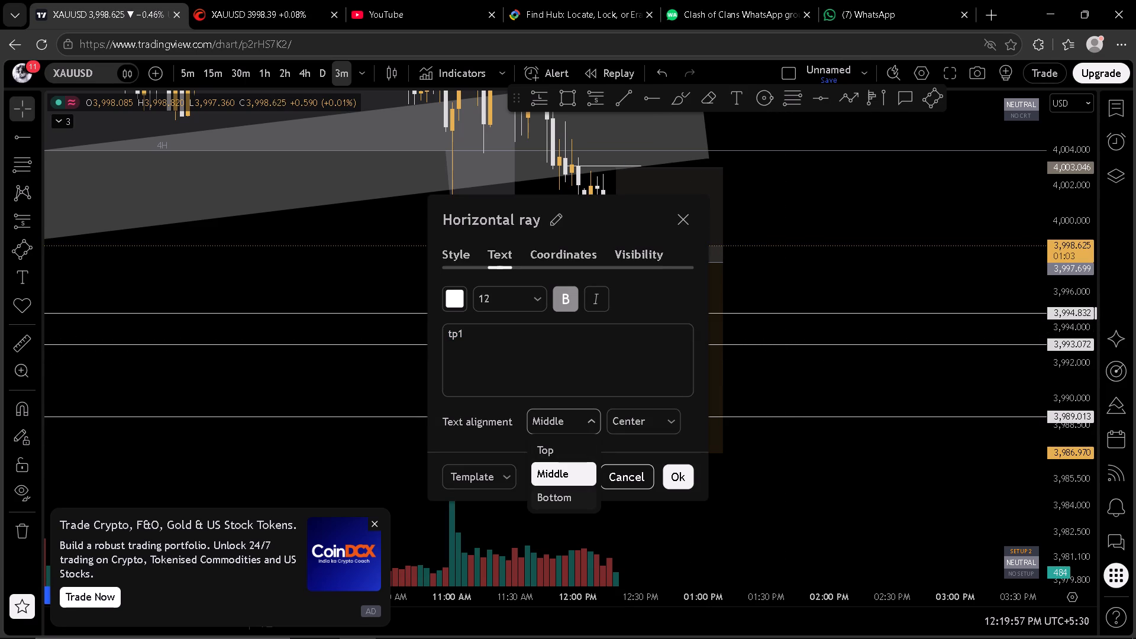
left_click(636, 379)
left_click(631, 421)
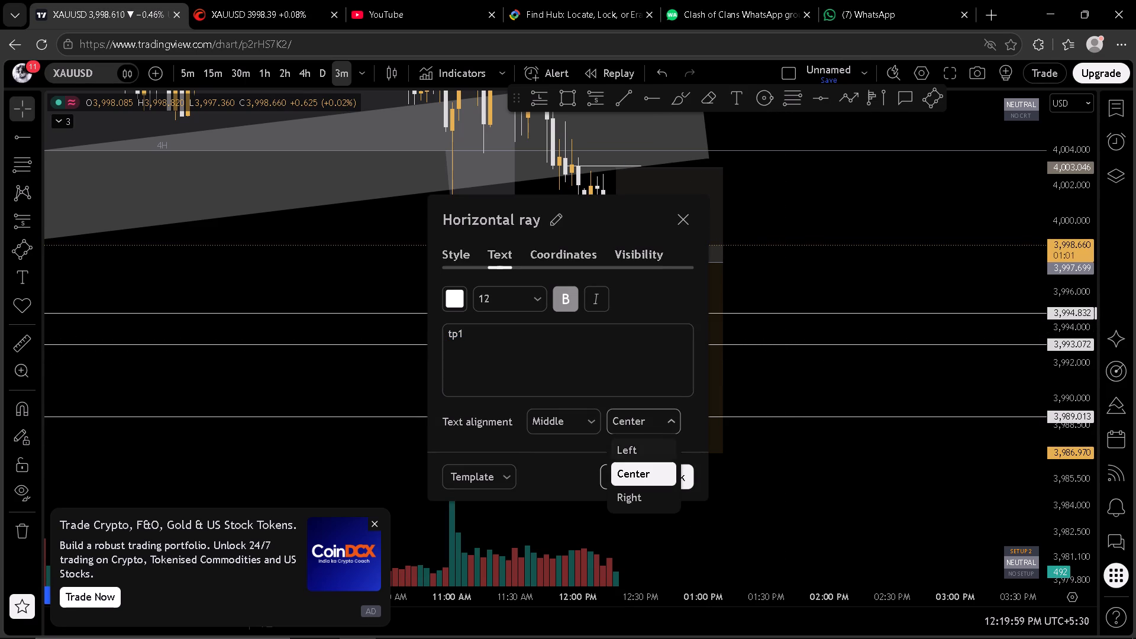
left_click(629, 494)
left_click(685, 480)
left_click(843, 411)
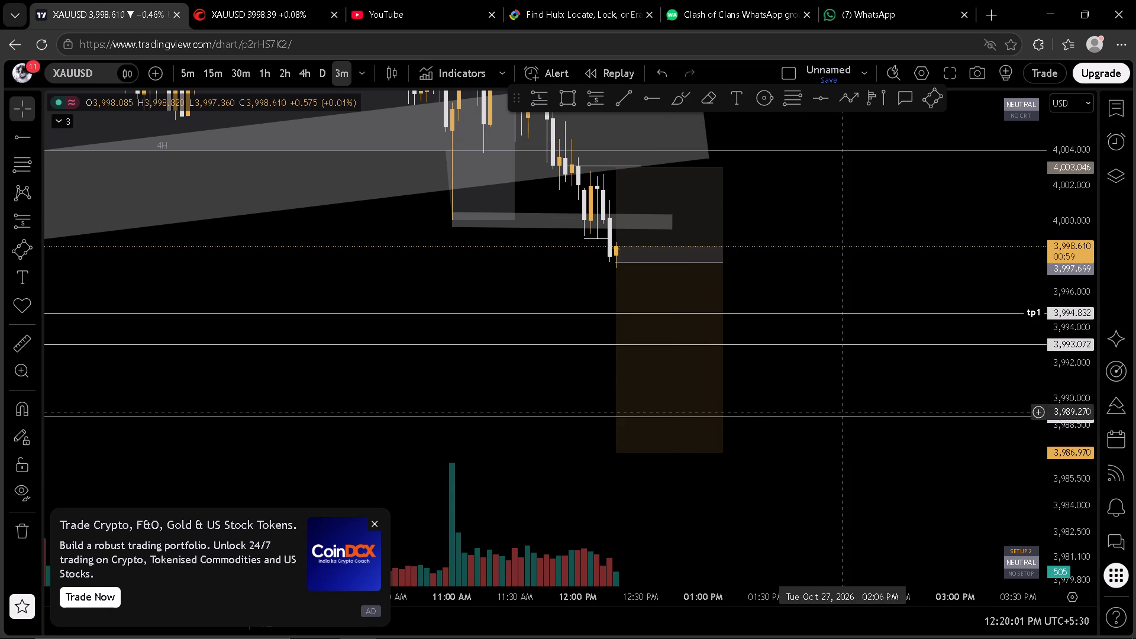
Label the horizontal ray at 3,993.07 with the text "tp2" and set its horizontal text alignment to Right.
double_click(841, 347)
double_click(842, 344)
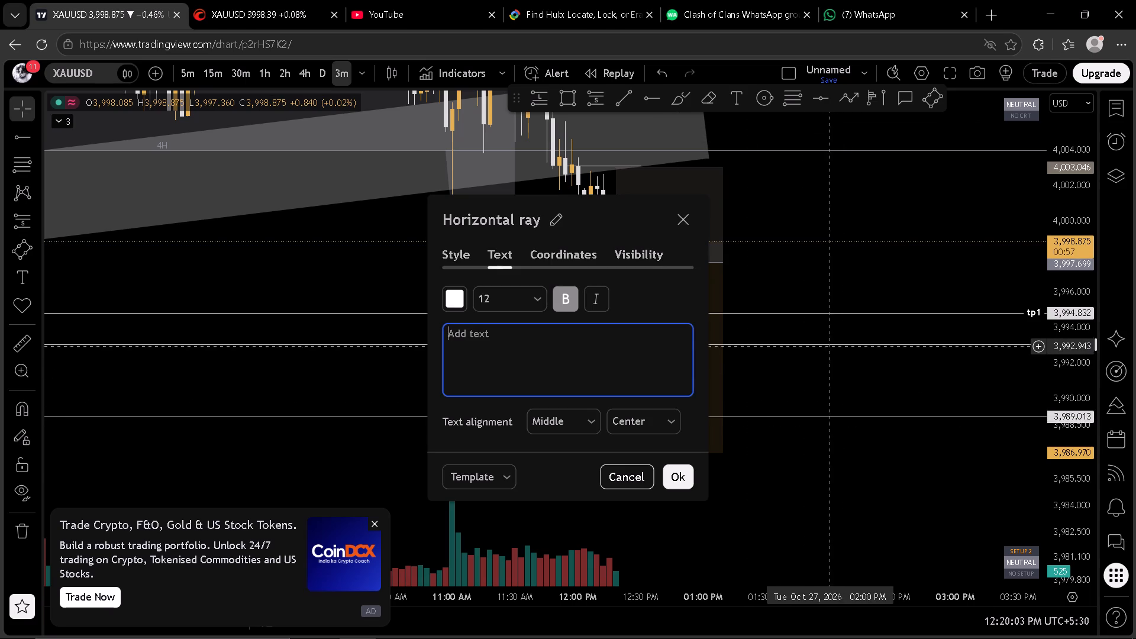
type("to")
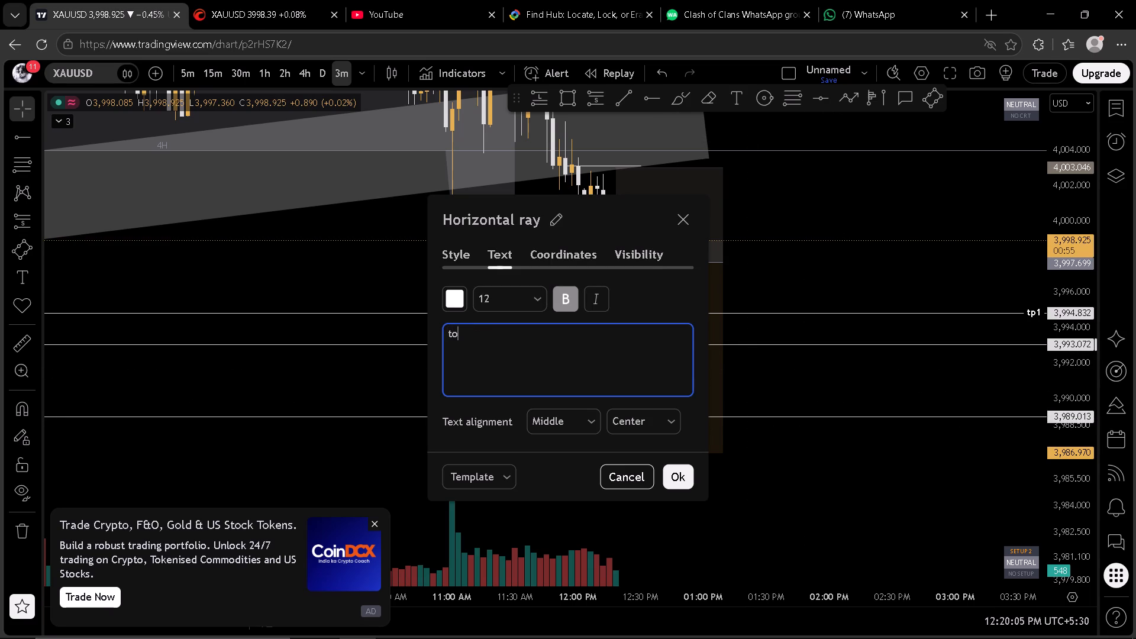
key("BackSpace")
type("p2")
left_click(640, 430)
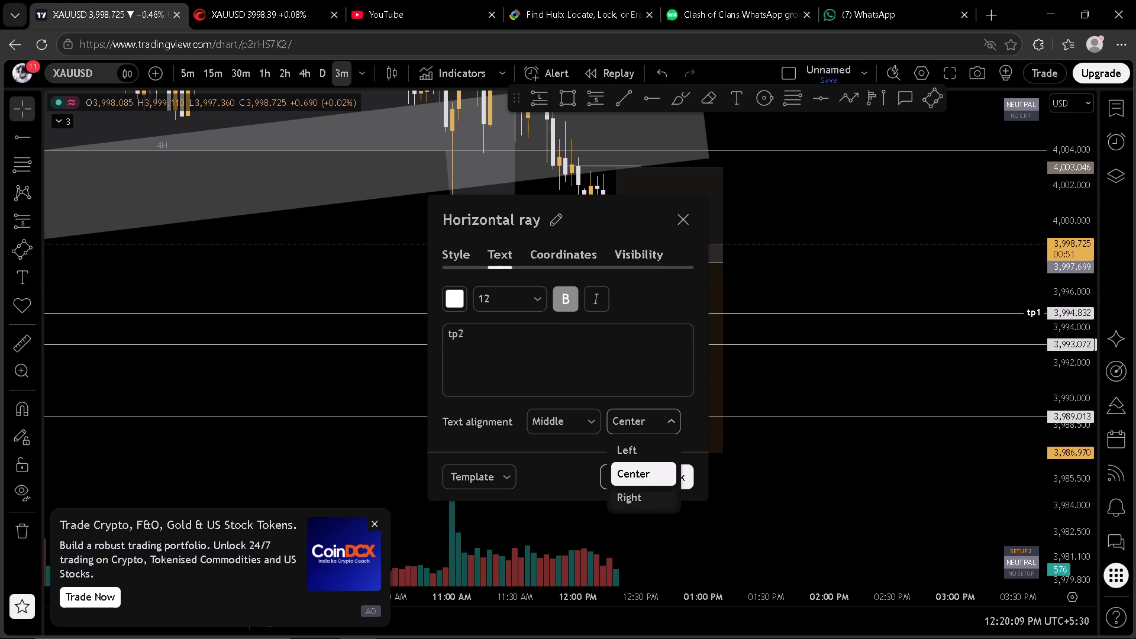
left_click(641, 495)
left_click(679, 482)
left_click(854, 398)
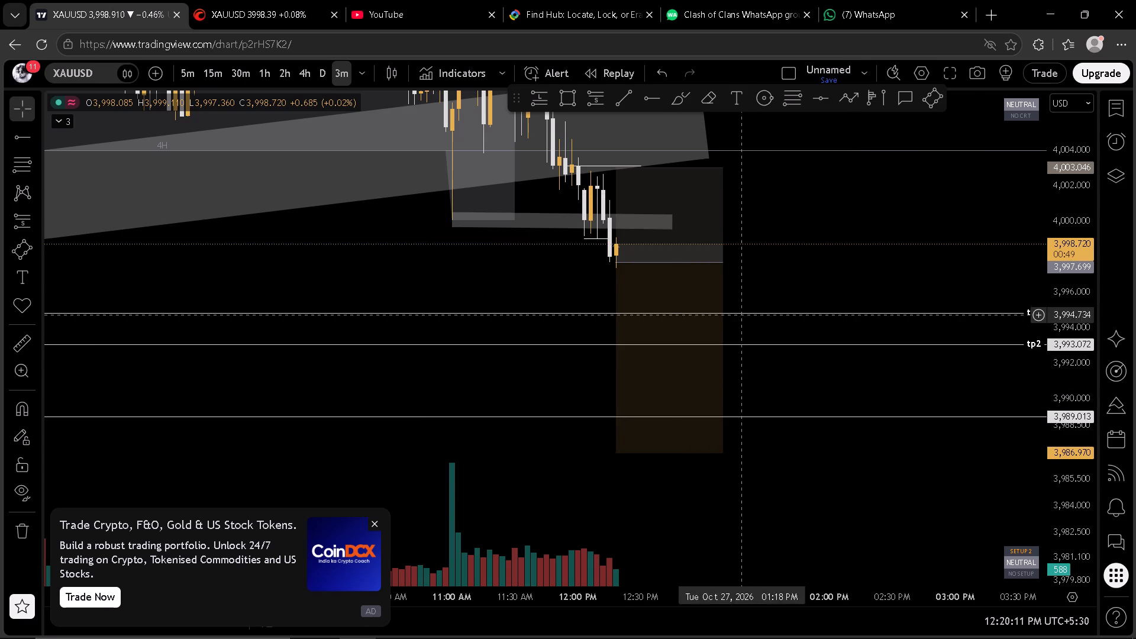
left_click_drag(811, 278, 853, 296)
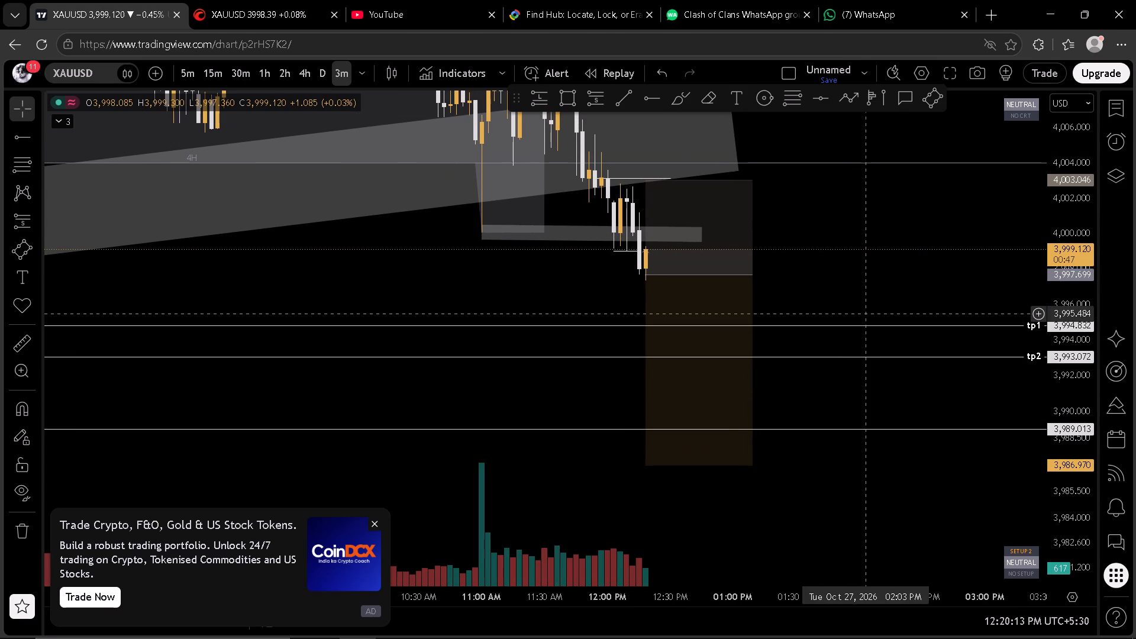
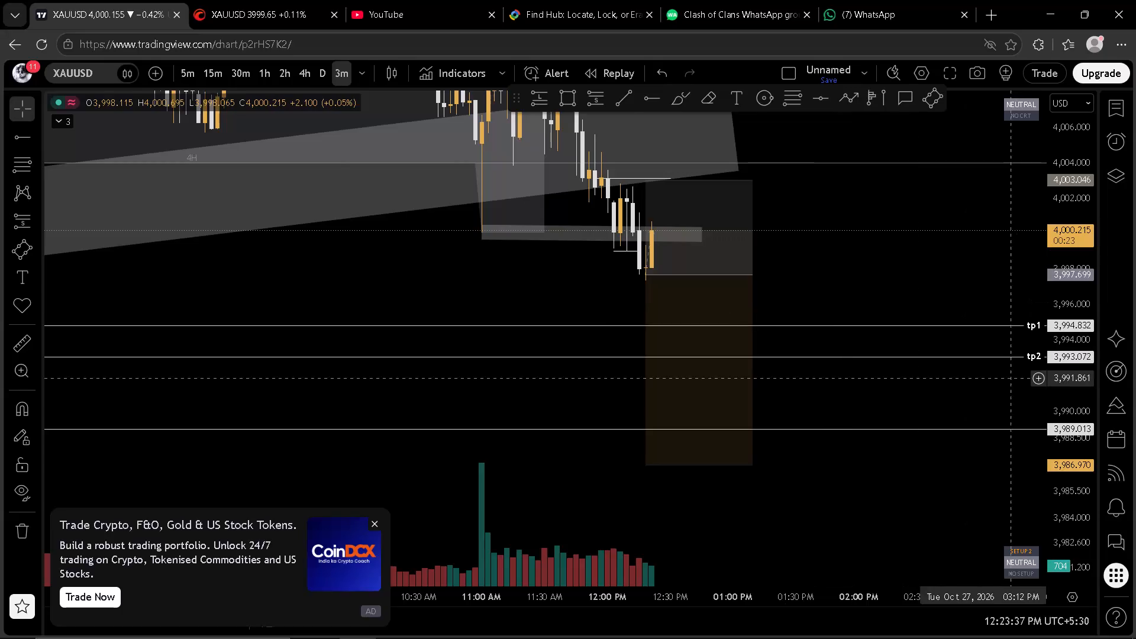
Examine the 3-minute XAUUSD price action around the short position drawing relative to the tp1, tp2 and 3,989.01 levels.
scroll(1009, 381, "down", 2)
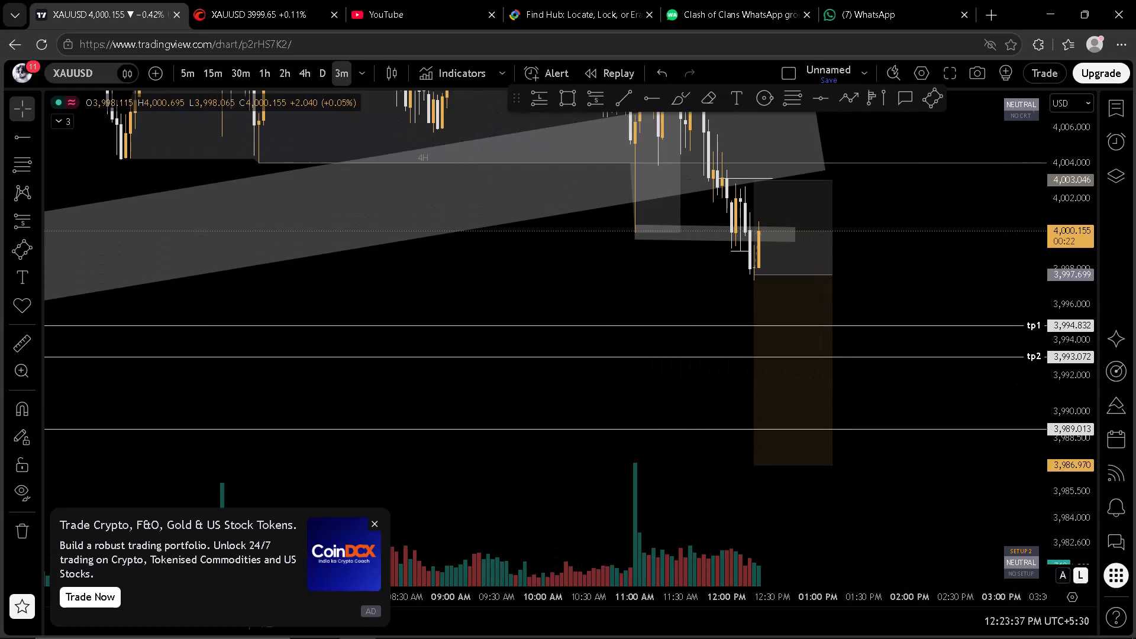
scroll(1101, 337, "down", 2)
scroll(1109, 398, "up", 7)
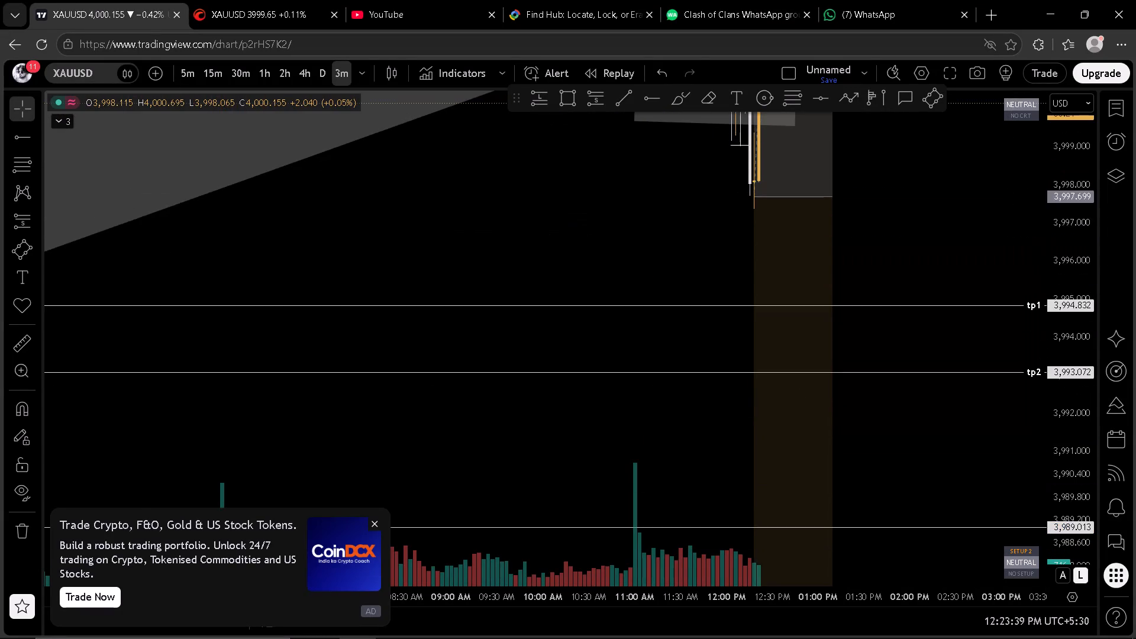
scroll(1067, 367, "up", 4)
left_click_drag(1051, 169, 1082, 467)
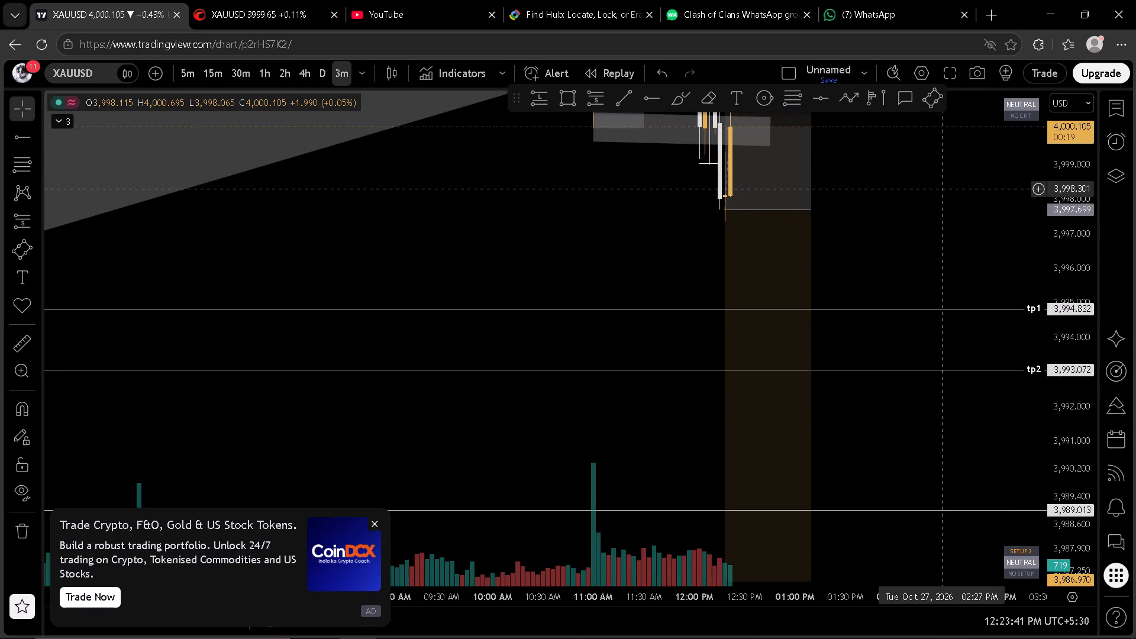
left_click_drag(940, 187, 940, 299)
scroll(937, 300, "up", 2)
left_click_drag(1080, 234, 1061, 373)
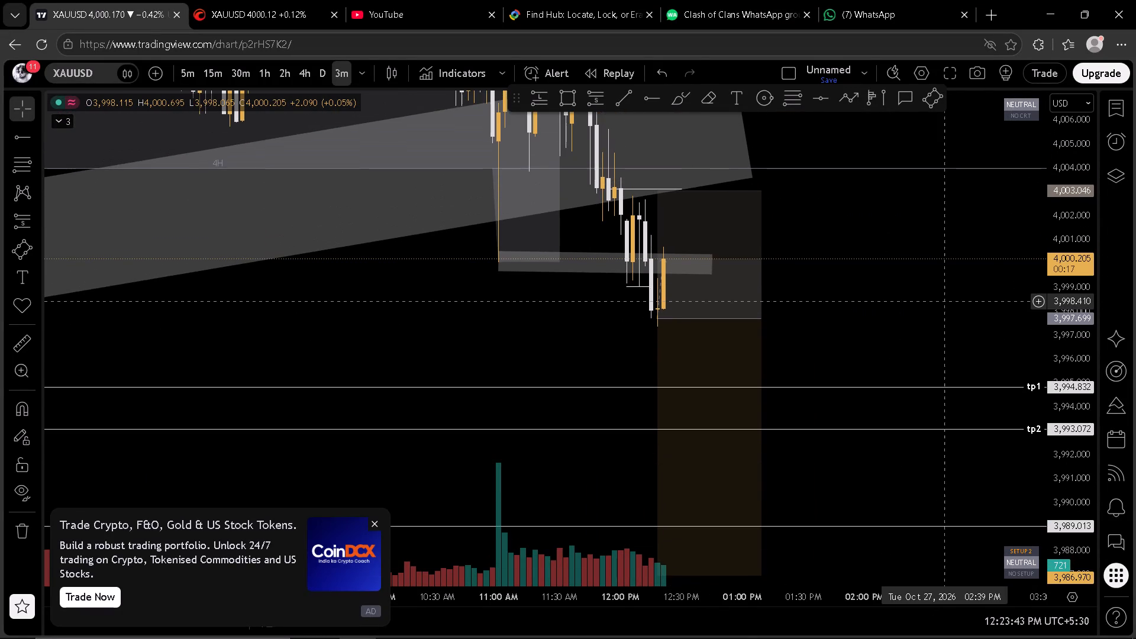
scroll(942, 301, "down", 2)
left_click_drag(940, 301, 946, 283)
left_click_drag(1081, 214, 1071, 321)
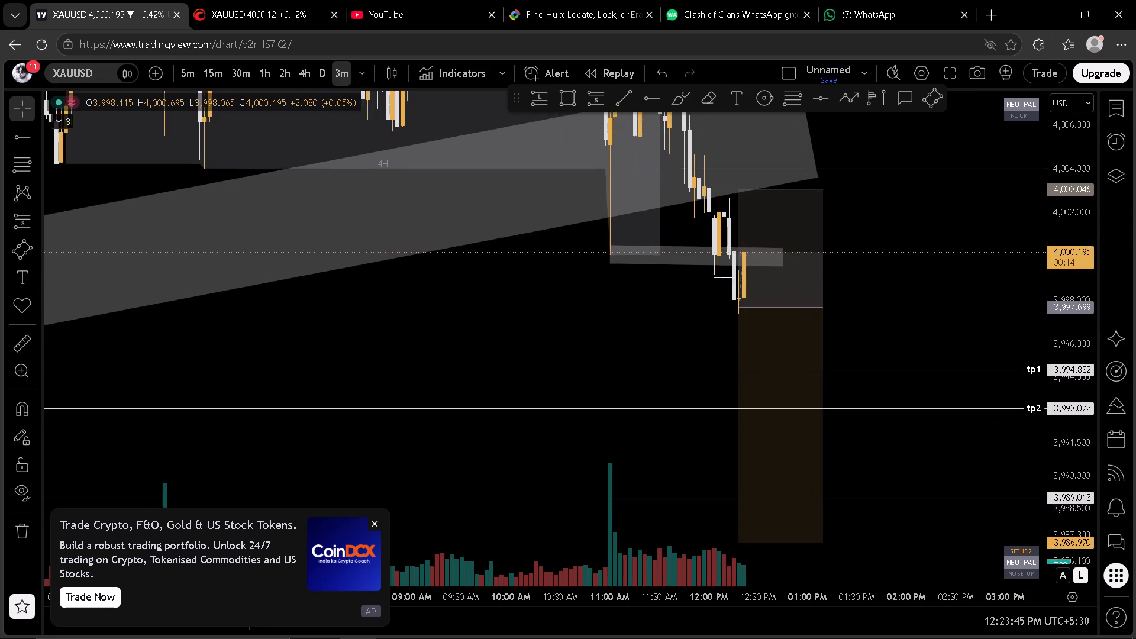
left_click_drag(1071, 321, 1069, 344)
scroll(950, 340, "down", 2)
scroll(935, 329, "up", 2)
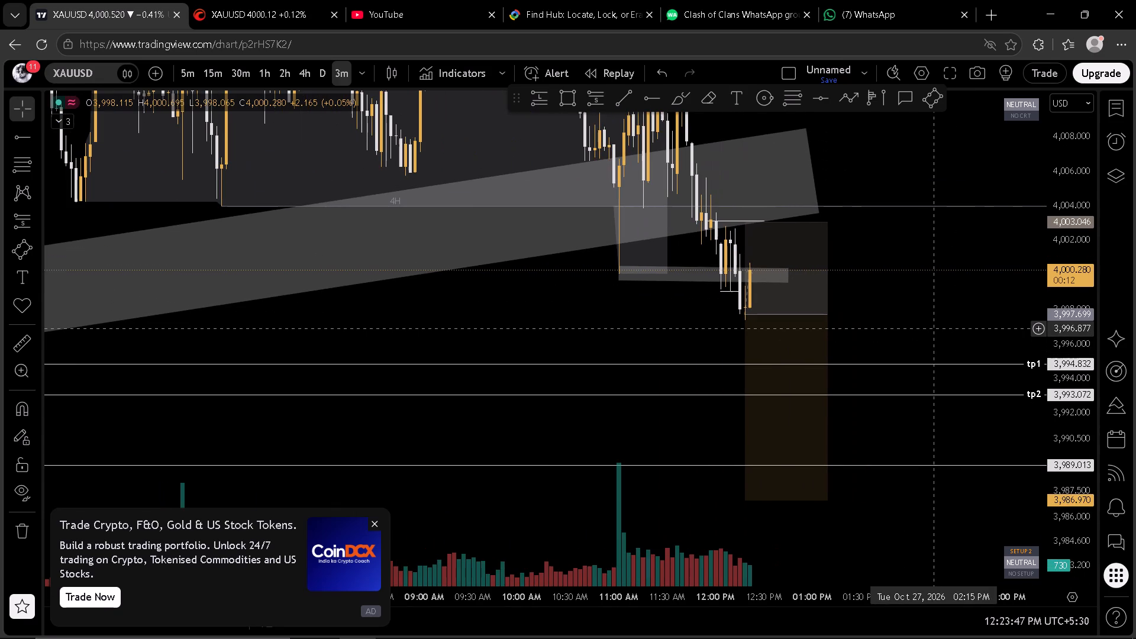